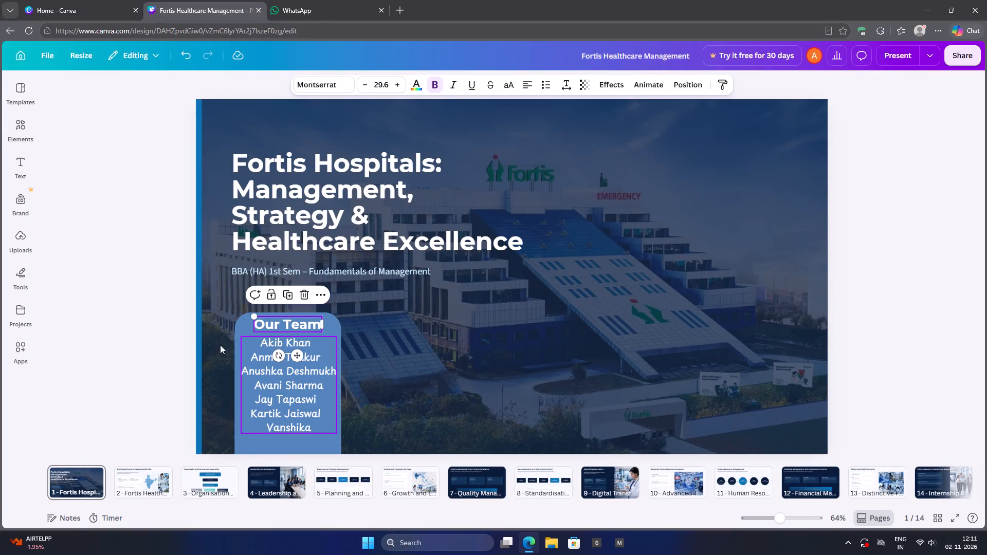
Nudge the team members' names list on the first slide slightly down, away from the "Our Team" heading.
click(162, 350)
click(302, 391)
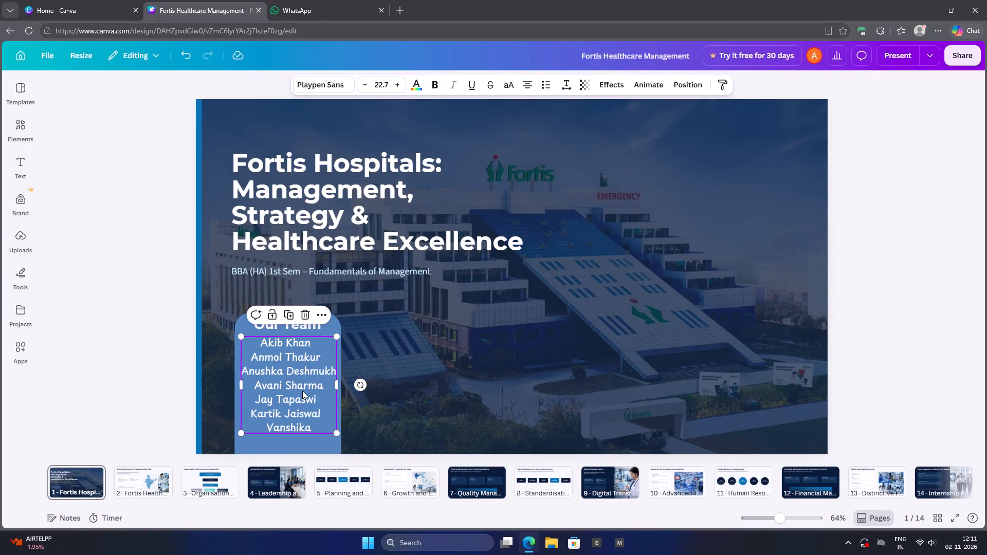
key(Down)
key(Down)
key(Down)
key(Down)
key(Down)
key(Down)
key(Down)
key(Down)
key(Down)
key(Down)
key(Down)
key(Down)
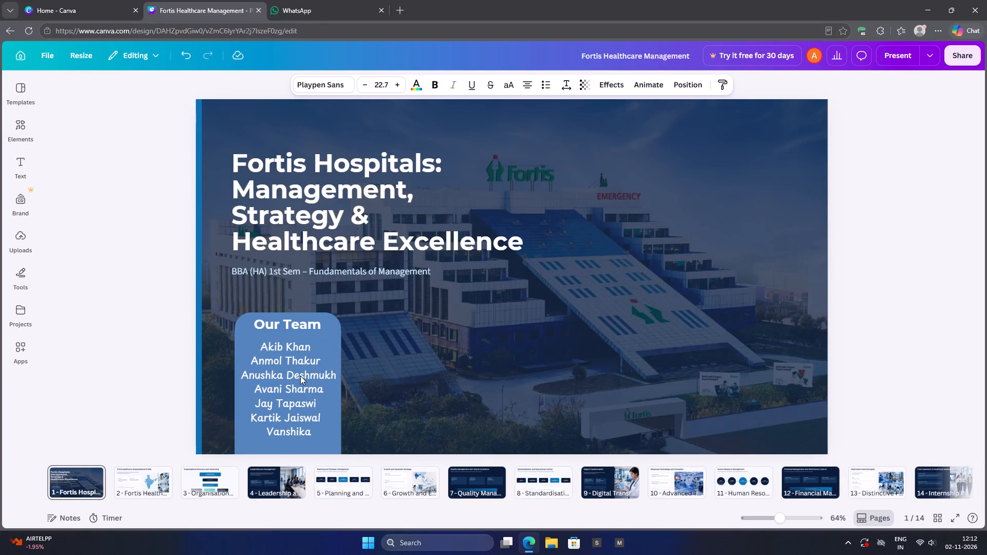
Nudge the "Our Team" heading down by one small increment inside the blue card.
click(162, 336)
click(291, 323)
key(Down)
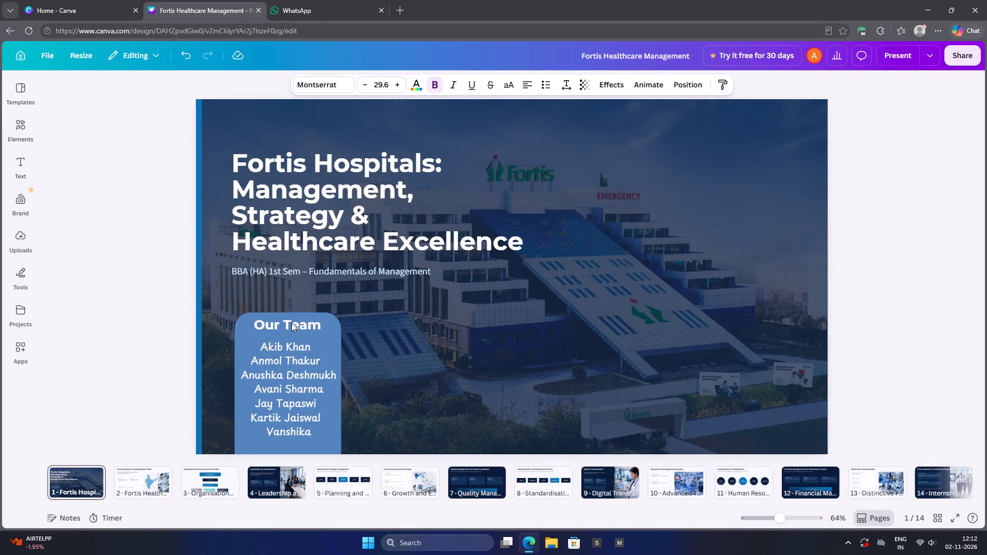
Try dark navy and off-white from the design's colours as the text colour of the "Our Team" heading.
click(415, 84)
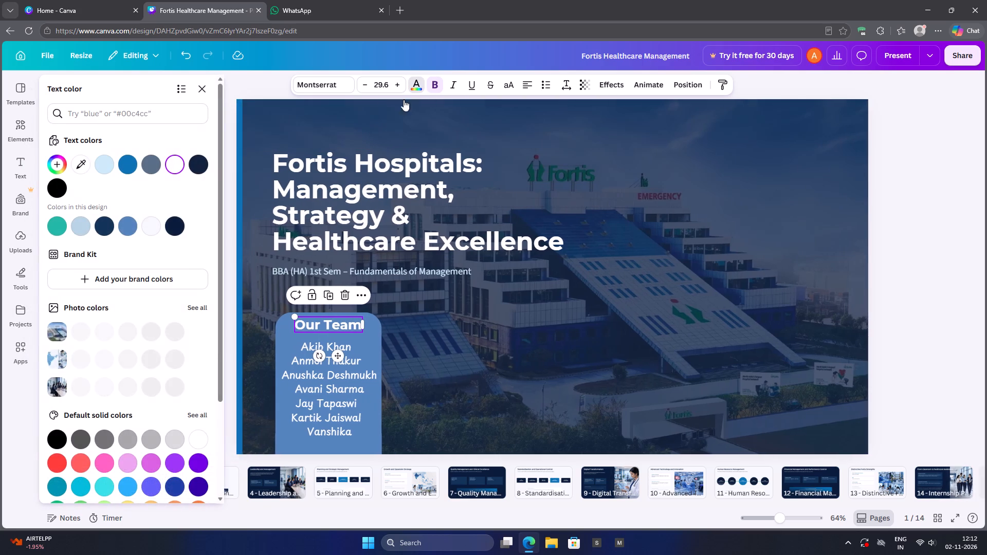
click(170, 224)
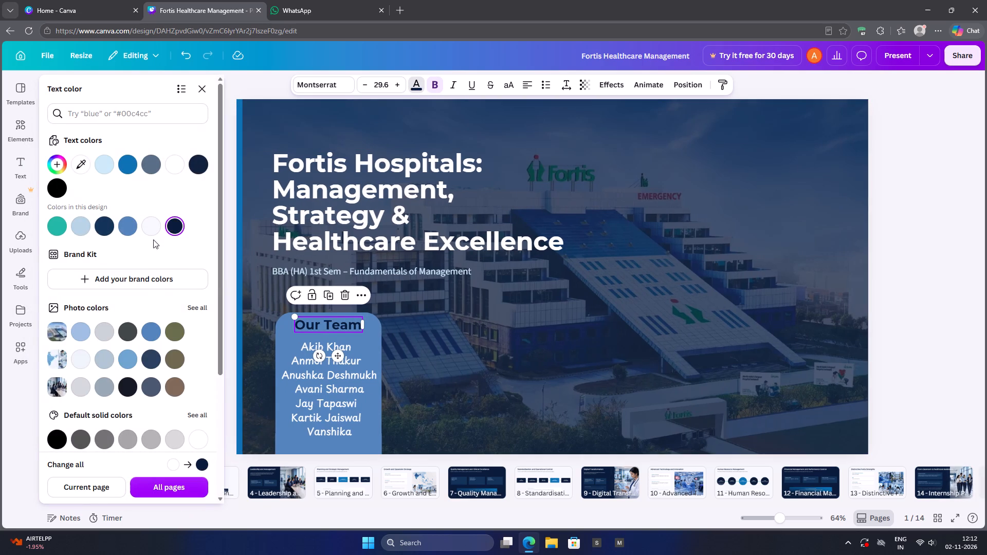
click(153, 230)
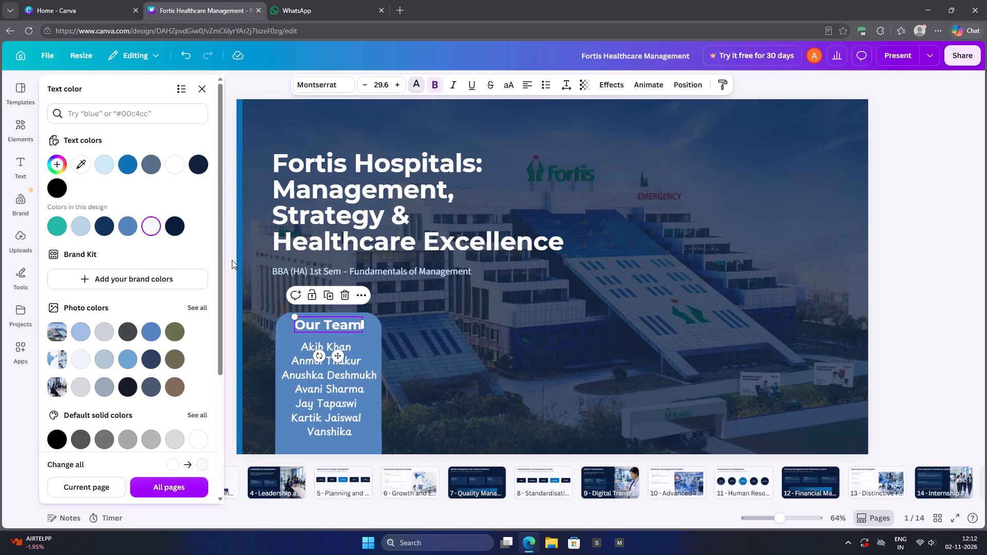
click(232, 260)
Apply the Background text effect to the "Our Team" heading and set the effect's colour to white.
click(607, 83)
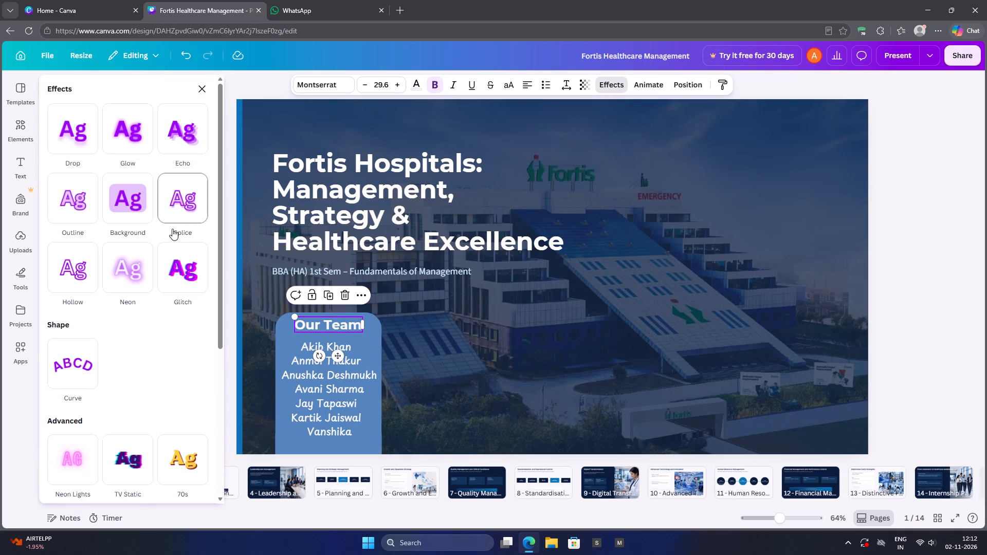
click(187, 194)
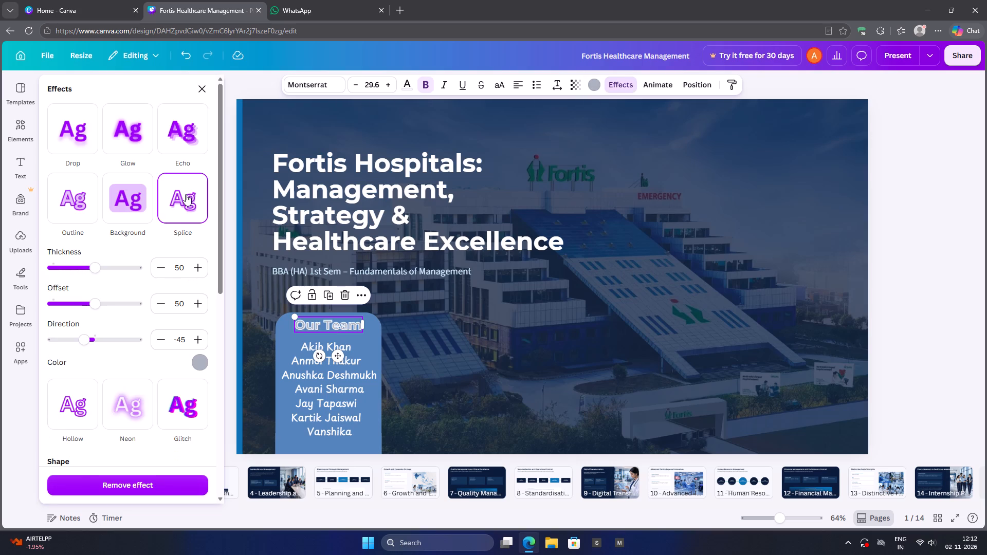
click(134, 196)
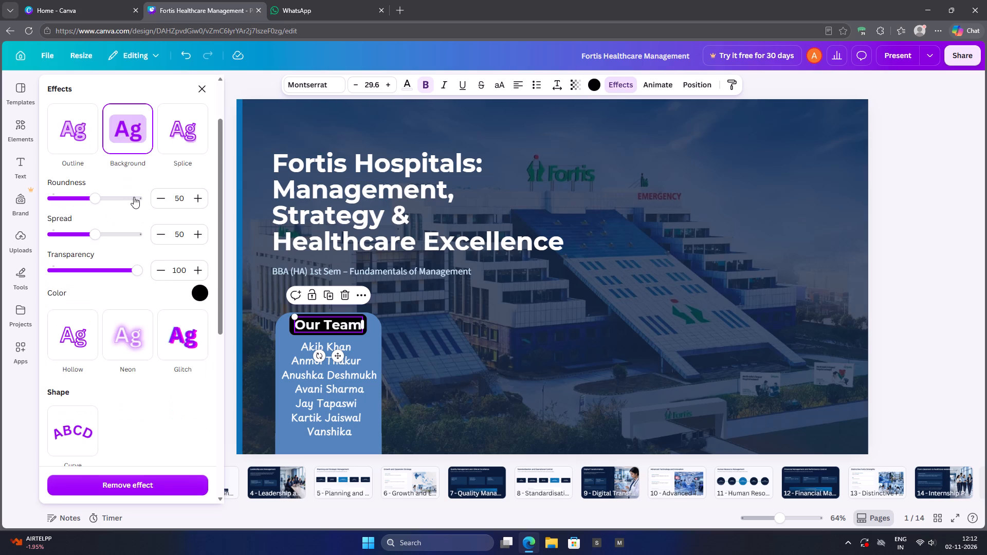
click(199, 287)
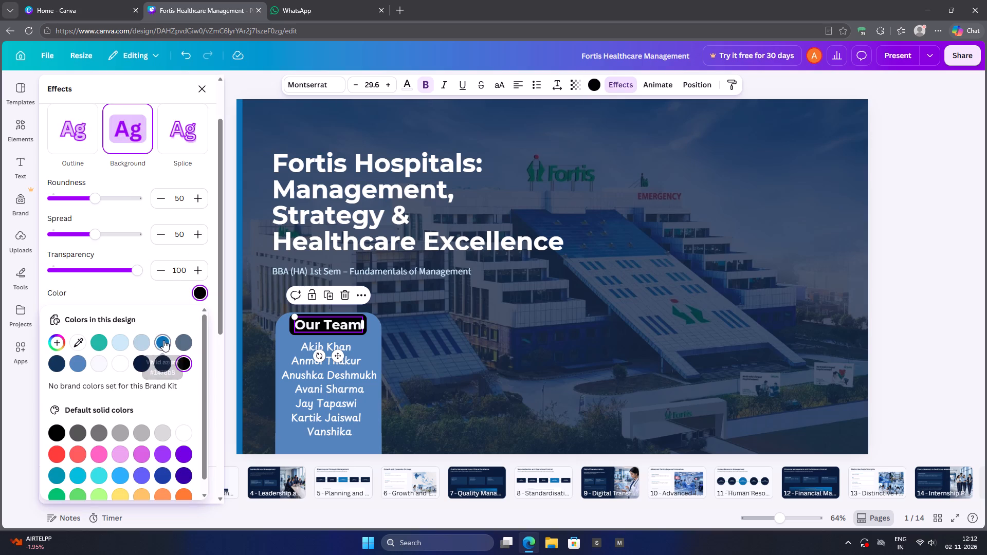
click(163, 340)
click(58, 366)
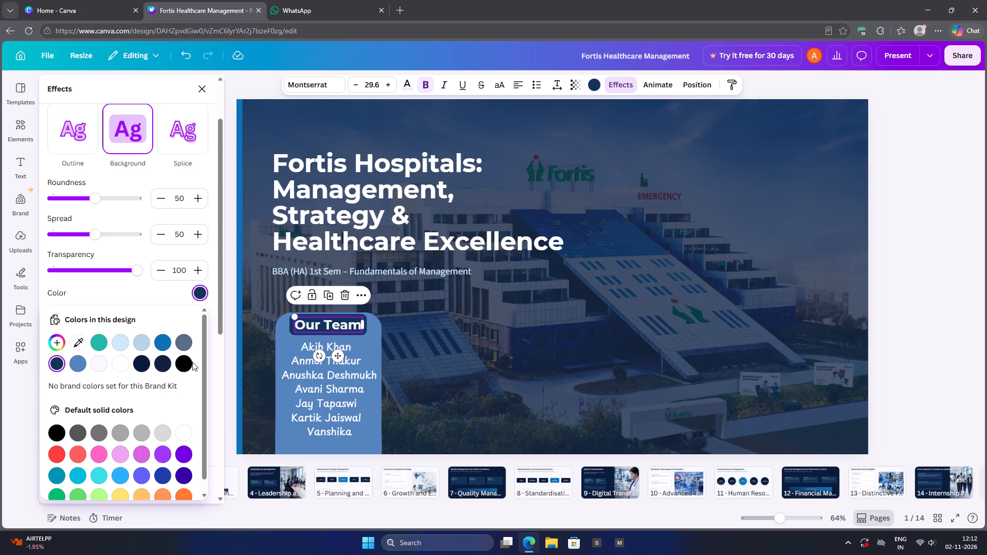
click(121, 360)
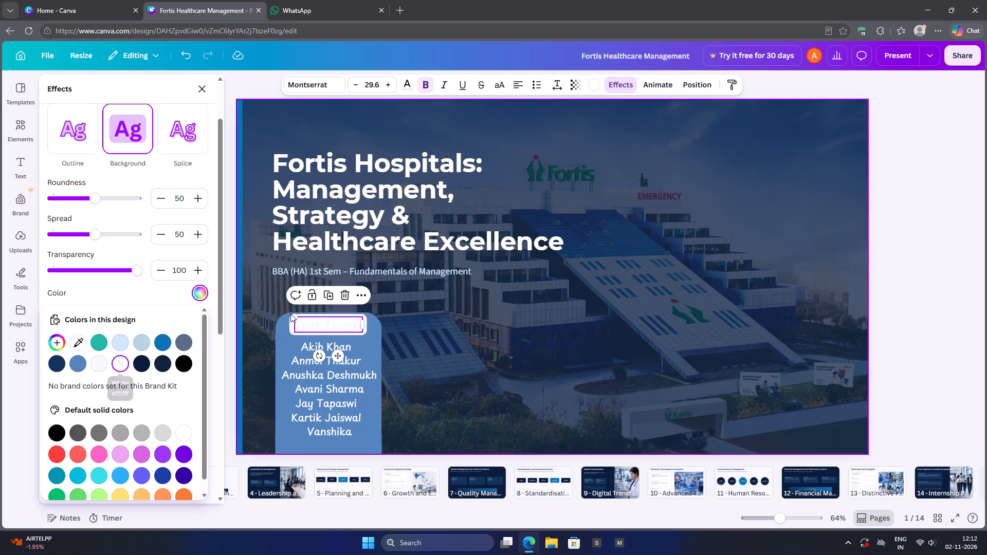
click(80, 361)
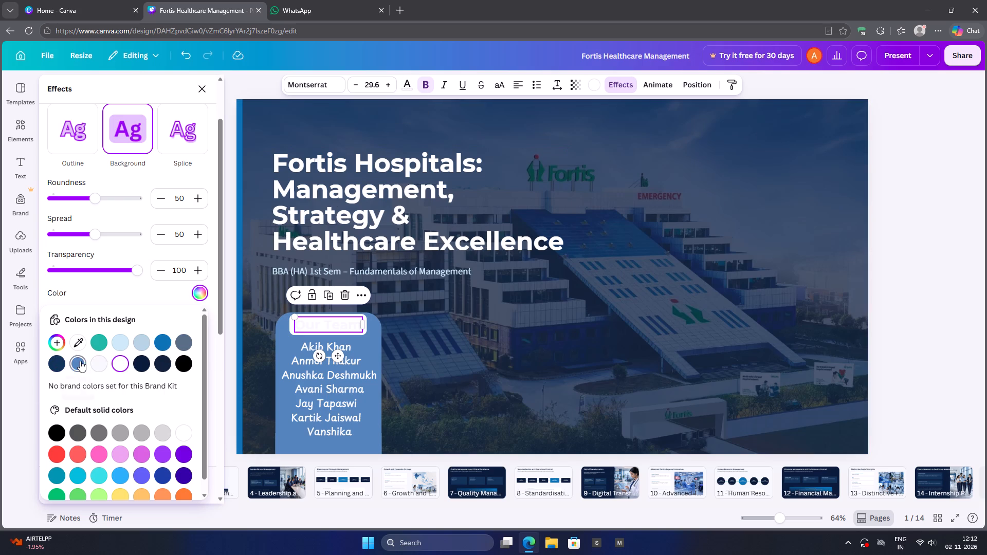
click(61, 364)
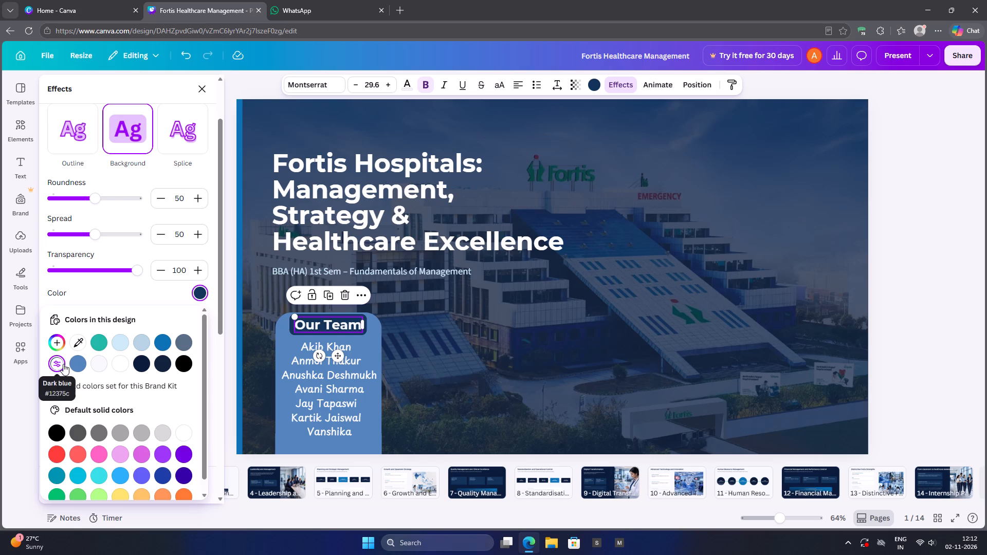
click(124, 366)
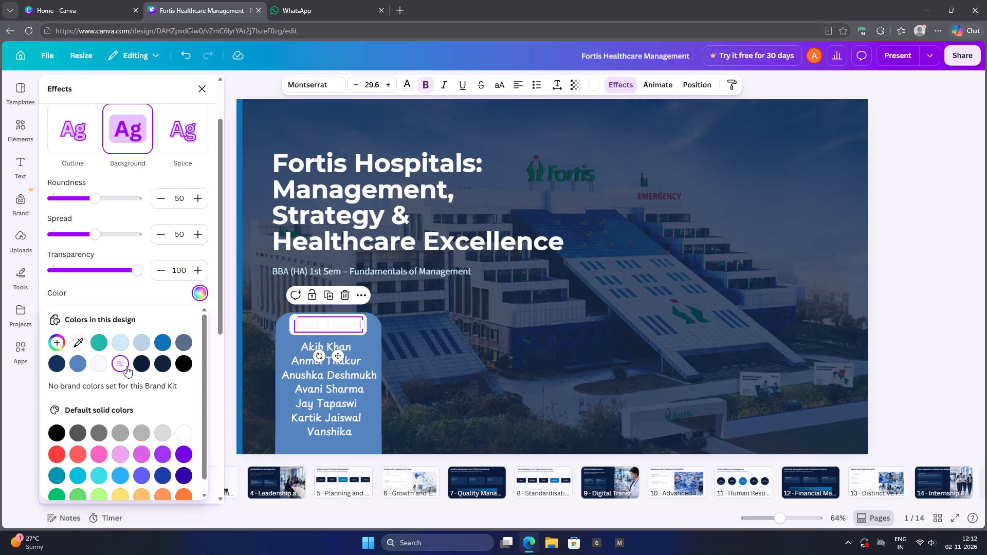
click(231, 322)
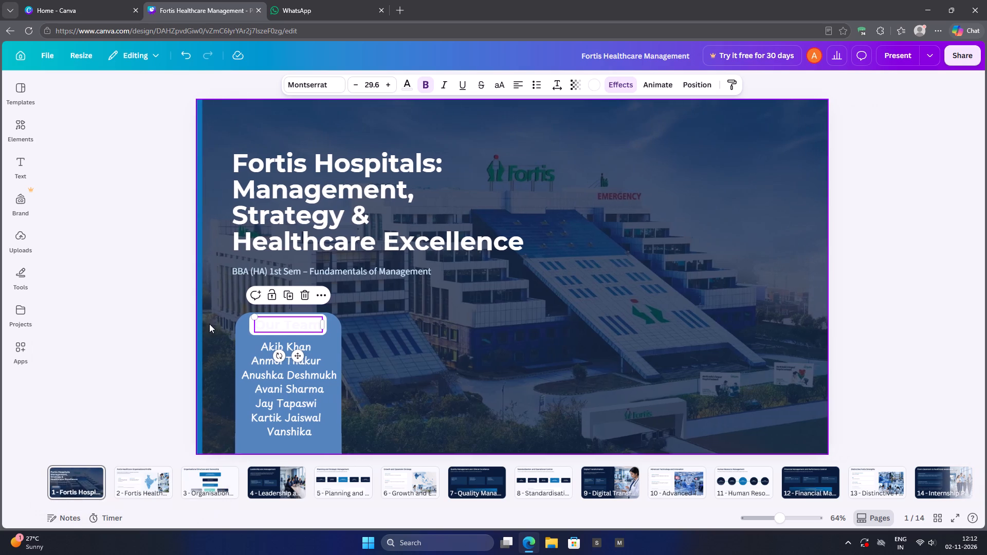
Set the "Our Team" heading's text colour to the dark blue from the design's colours.
click(411, 78)
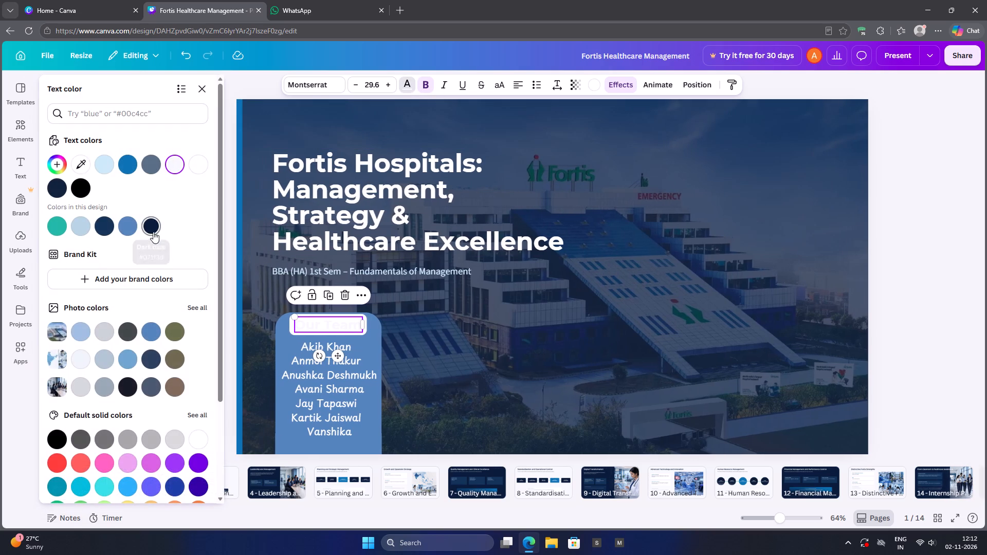
click(103, 221)
click(224, 335)
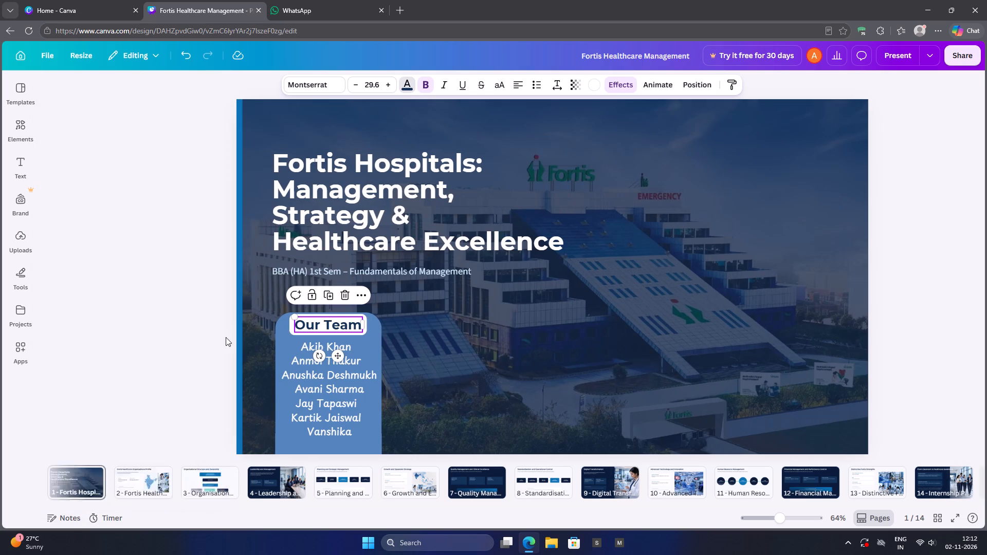
Nudge the "Our Team" heading down by ten small increments inside the blue card on the title slide.
click(130, 329)
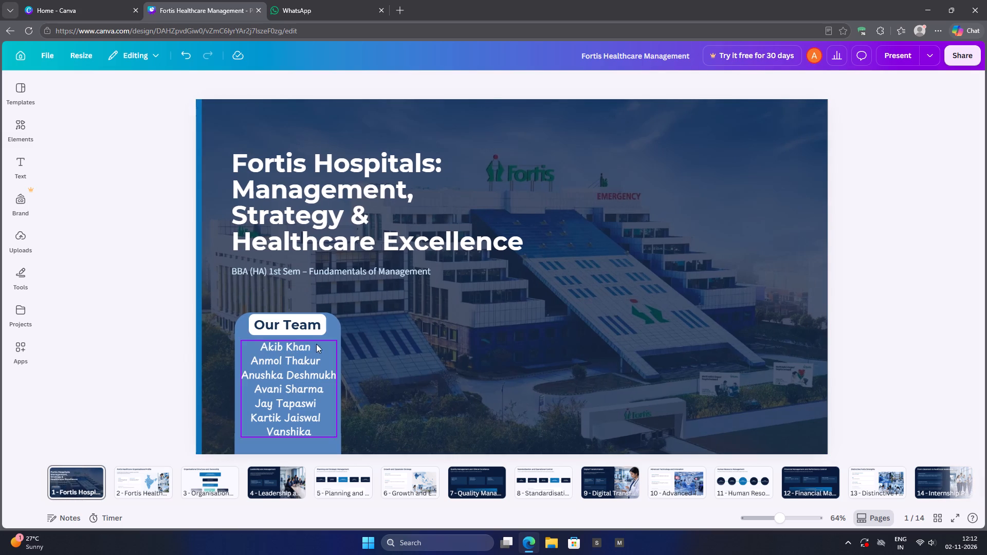
click(283, 325)
key(Down)
key(Down)
key(Down)
key(Down)
key(Down)
key(Down)
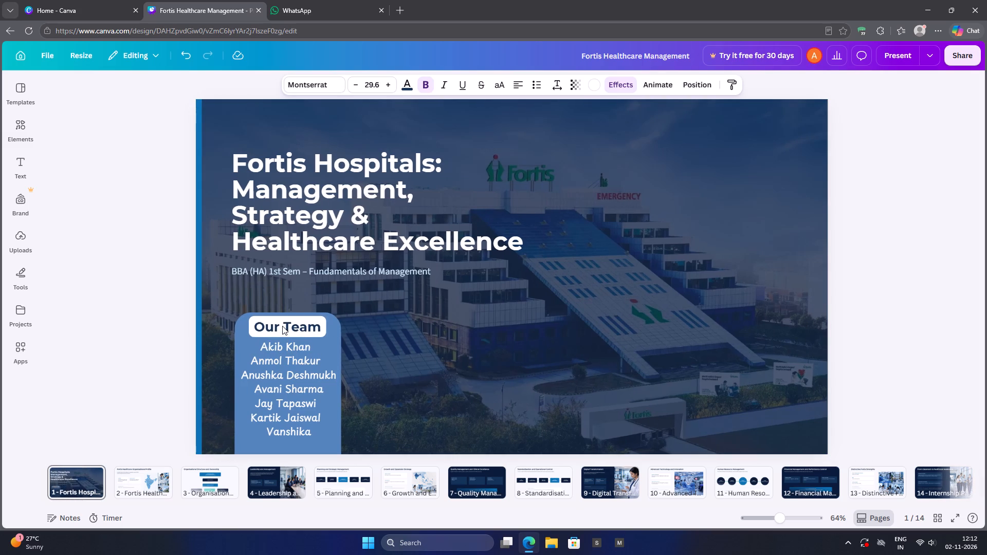
key(Down)
key(Down)
key(Down)
key(Down)
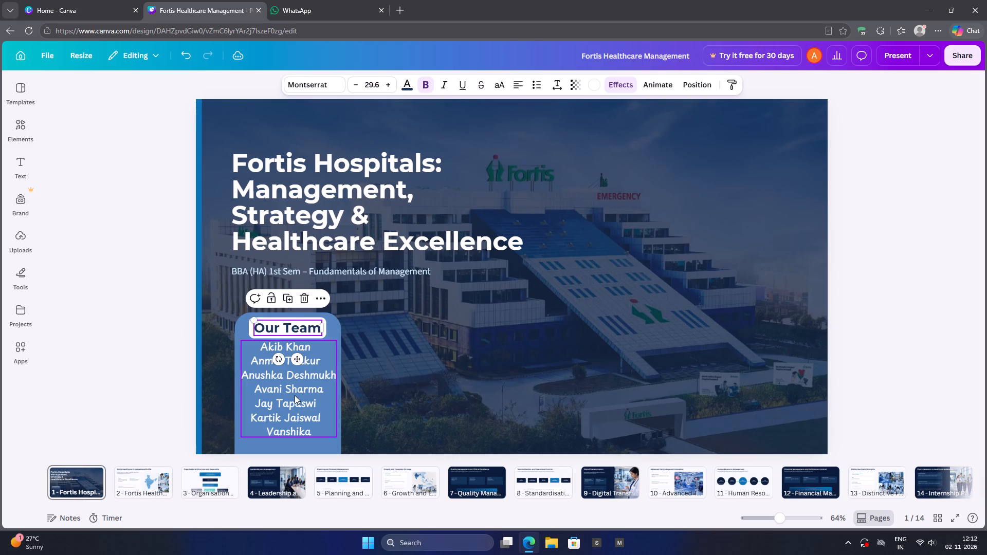
Nudge the list of team member names down by one large and one small increment below the "Our Team" heading.
click(295, 395)
key(shift+Down)
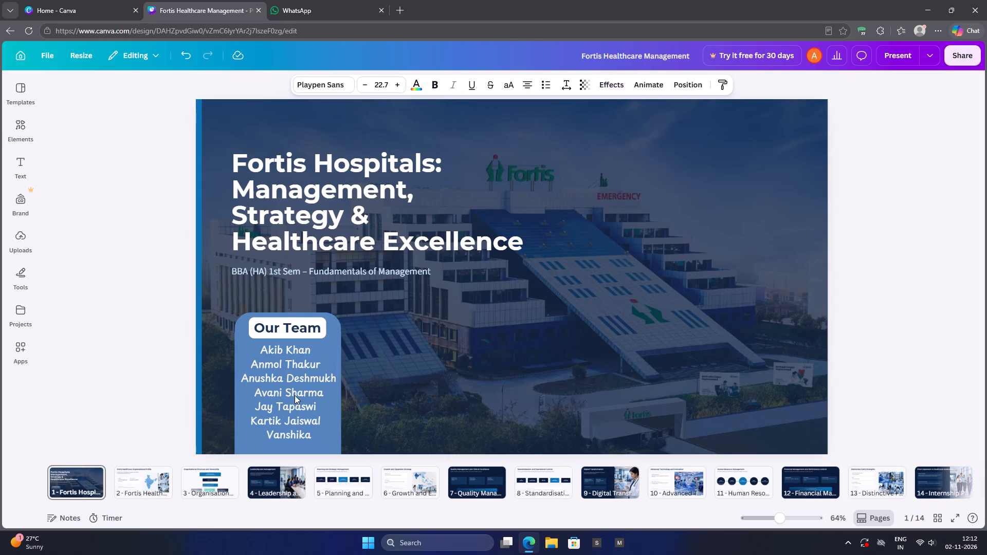
key(Down)
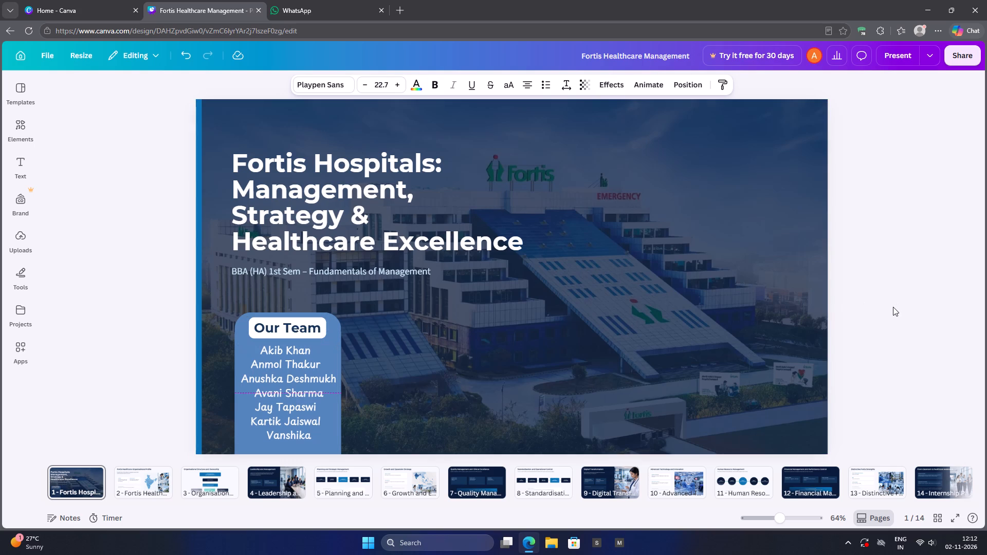
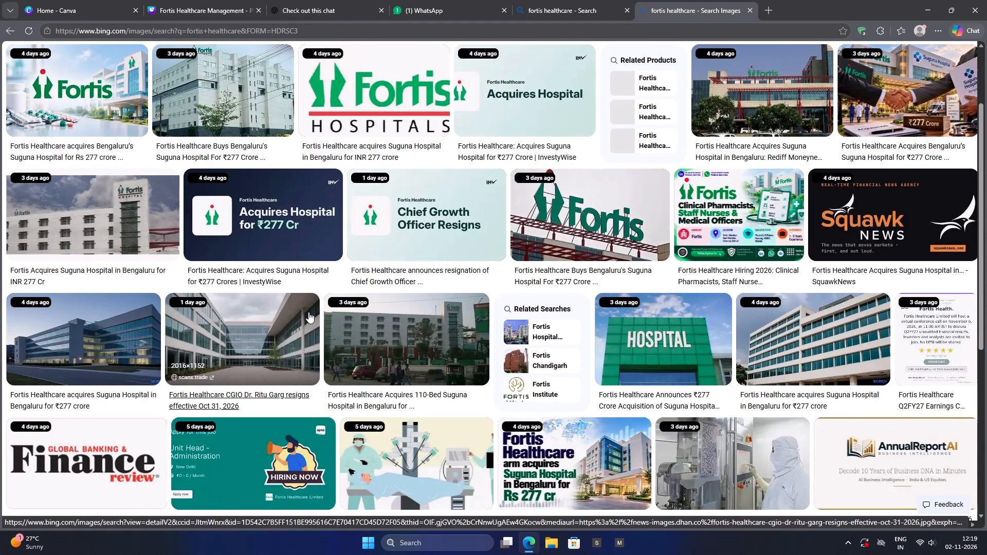
Examine the Bing image results for Fortis Healthcare, and close the results page when done.
scroll(308, 312, down, 4)
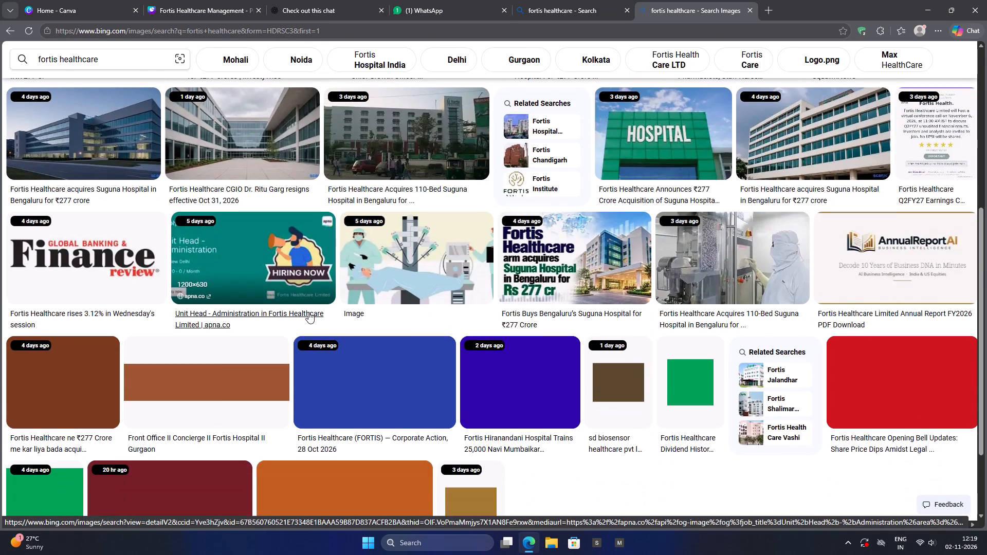
scroll(308, 312, down, 3)
scroll(308, 312, up, 8)
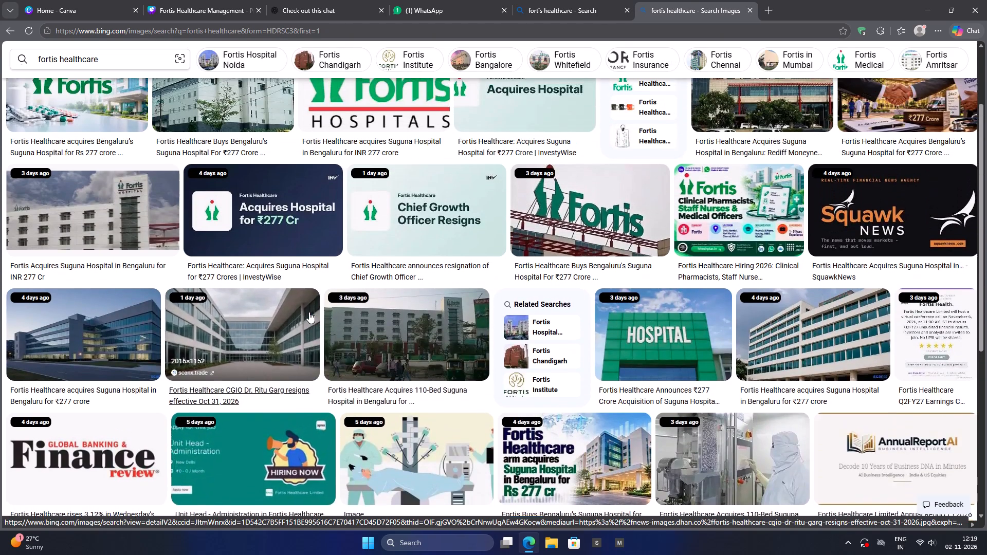
scroll(309, 312, up, 4)
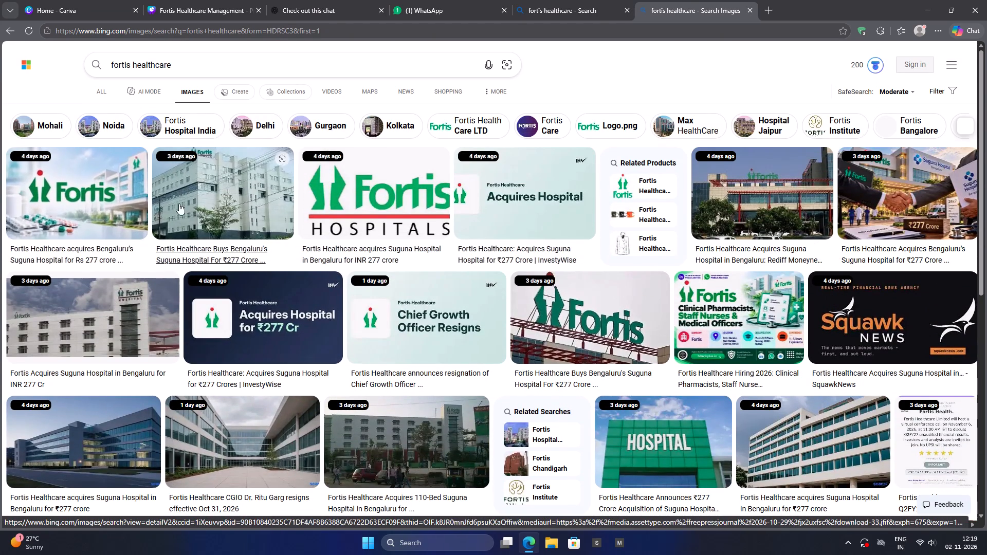
click(750, 9)
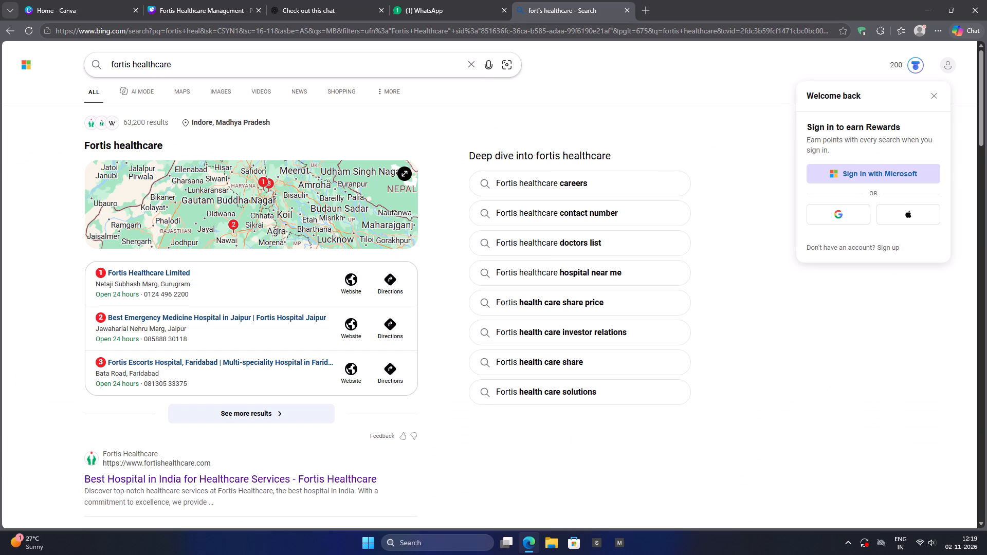
Find Google through the existing Bing search page and load the google.com homepage.
click(470, 63)
key(g)
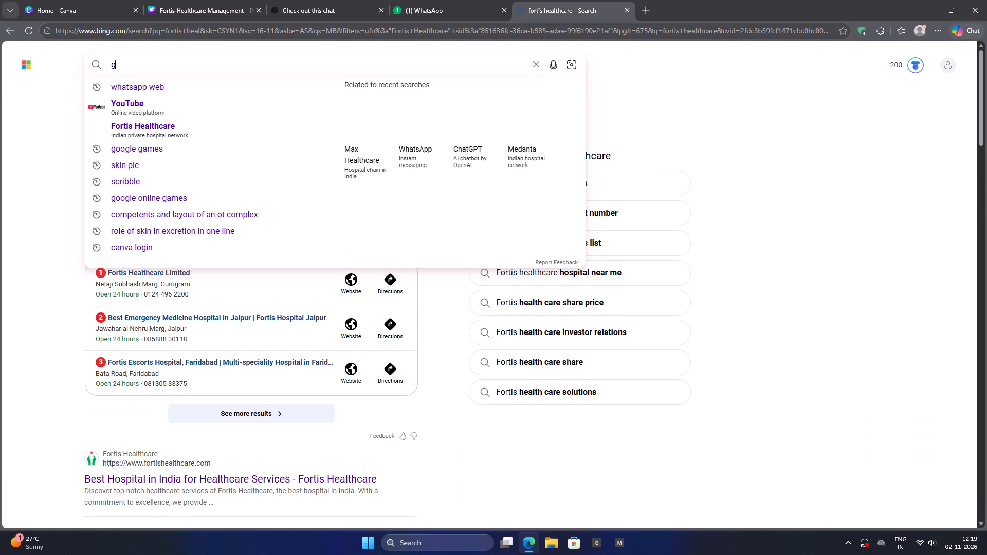
key(o)
key(o)
click(169, 124)
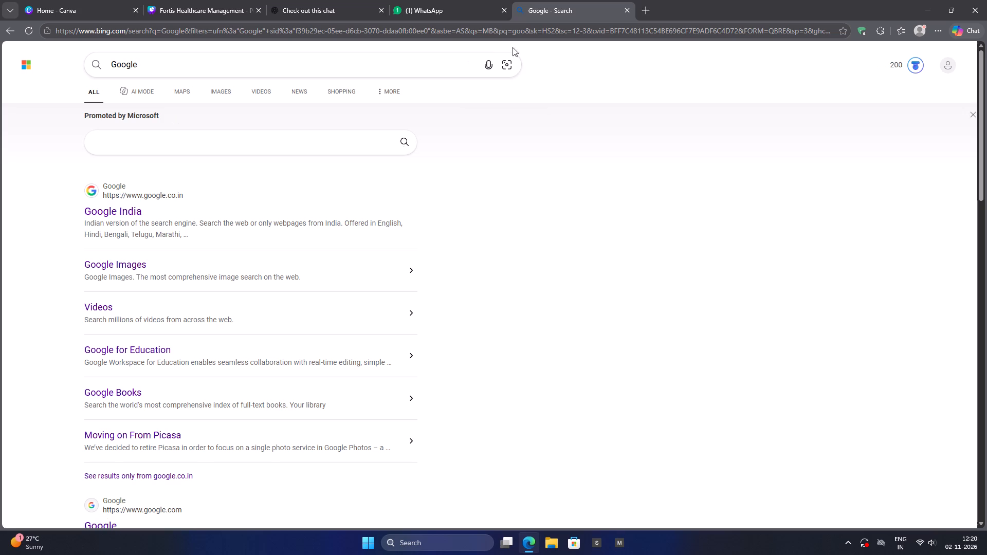
click(575, 26)
text(go)
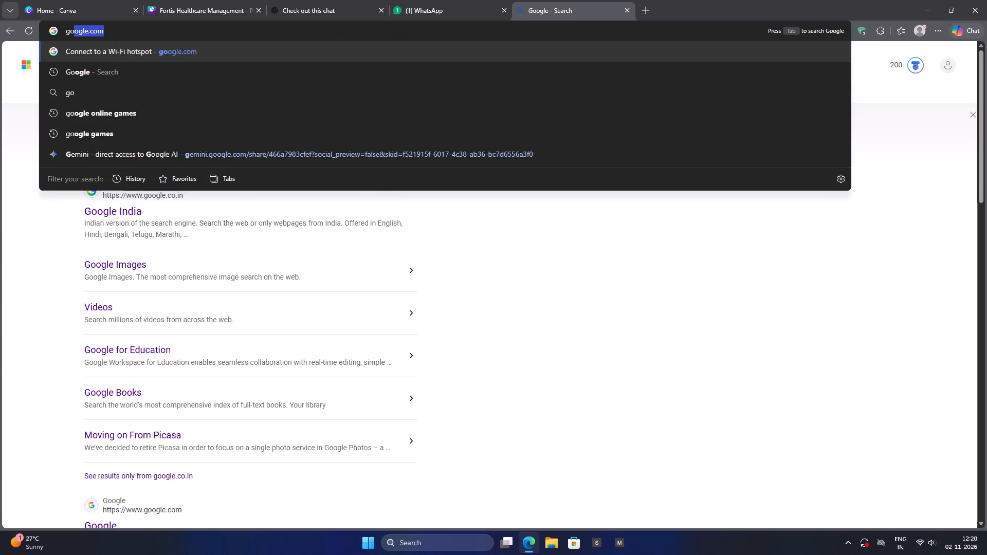
key(o)
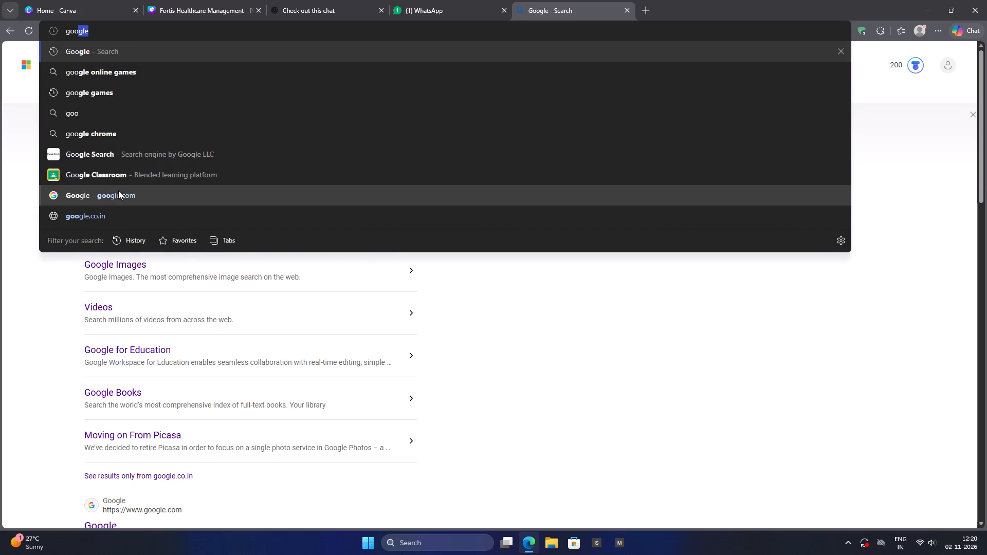
click(122, 196)
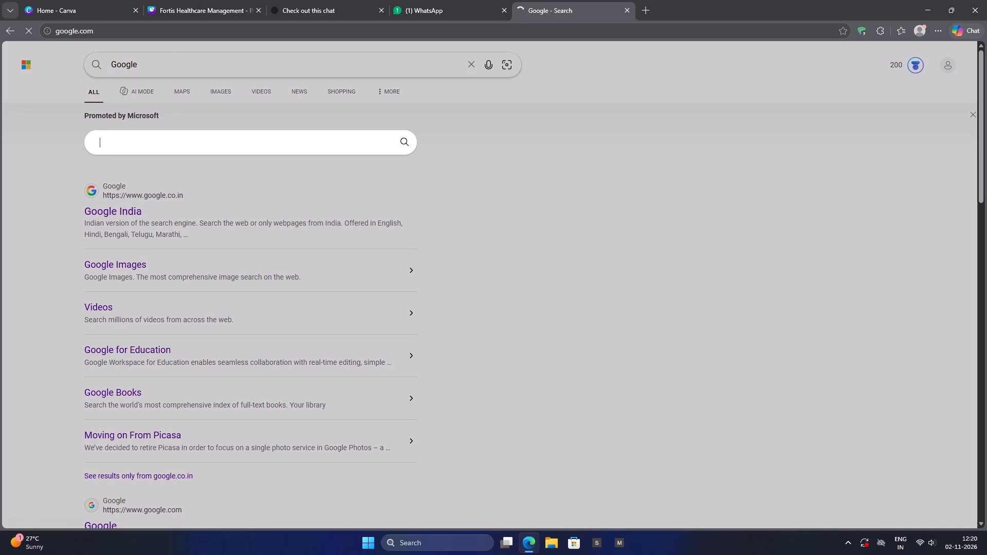
click(145, 29)
click(145, 29)
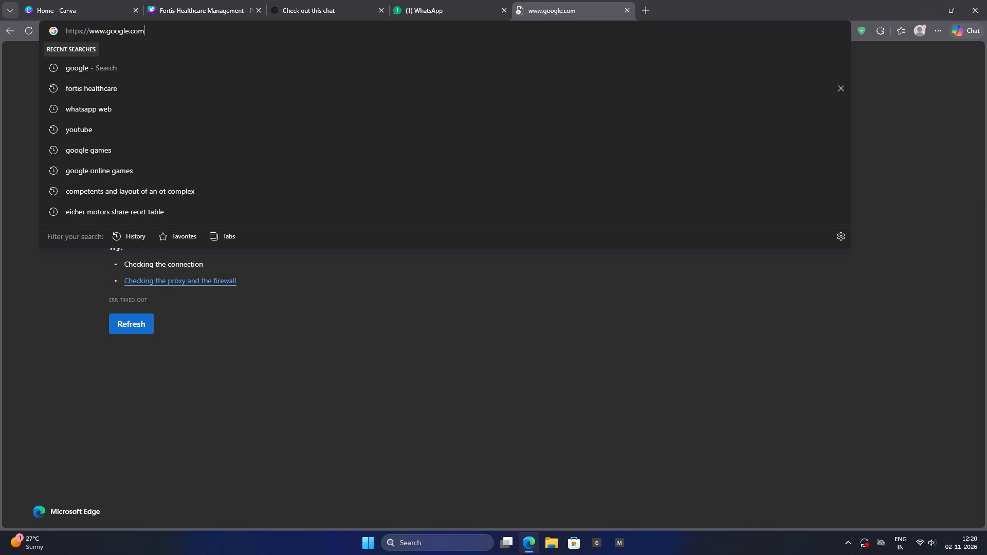
click(143, 319)
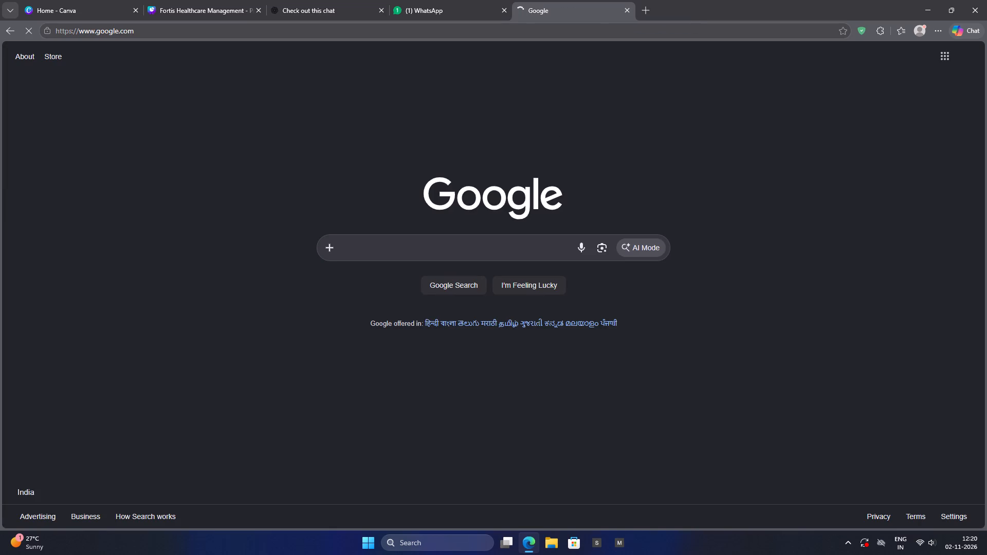
Search Google for "fortis healthcare".
click(452, 253)
text(fortis healthcare)
key(Return)
scroll(455, 257, up, 2)
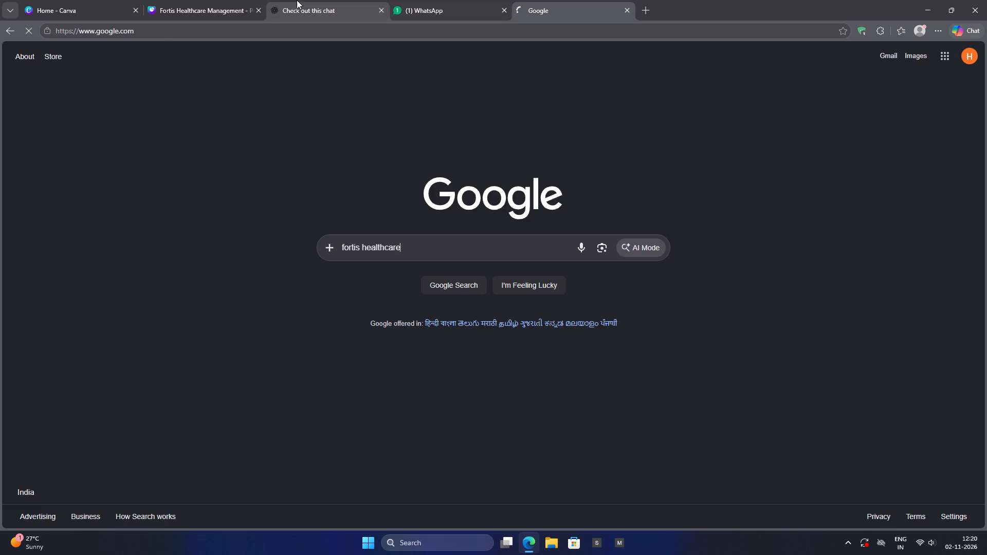
click(321, 5)
click(607, 0)
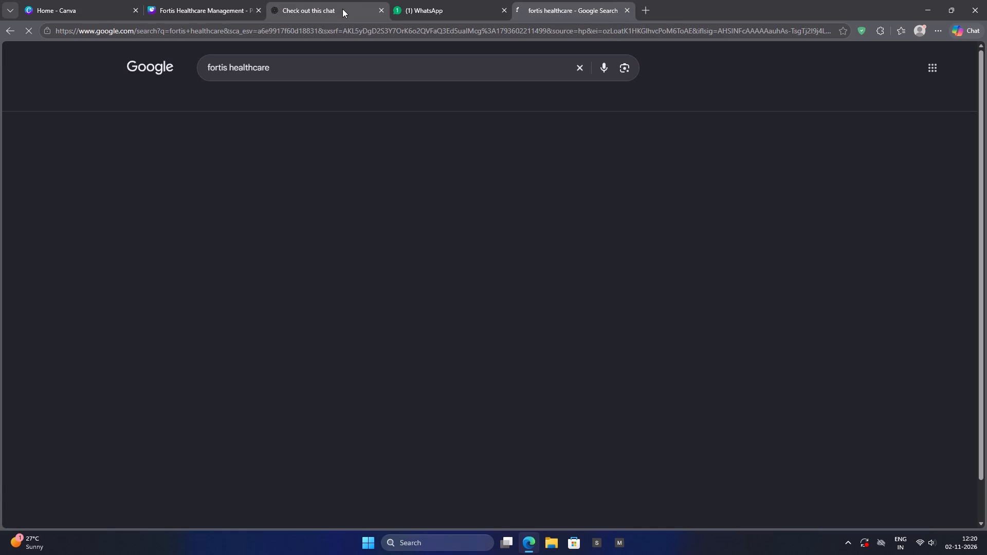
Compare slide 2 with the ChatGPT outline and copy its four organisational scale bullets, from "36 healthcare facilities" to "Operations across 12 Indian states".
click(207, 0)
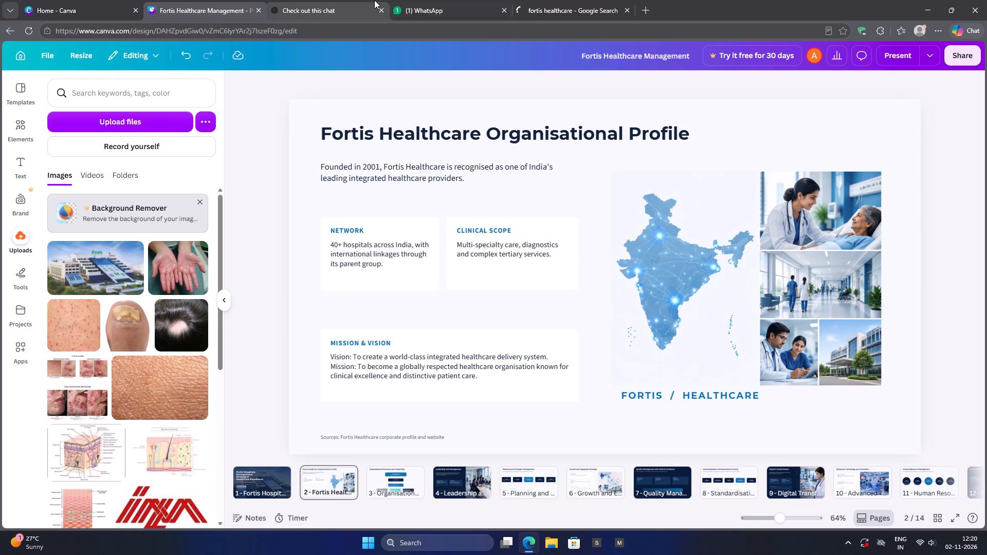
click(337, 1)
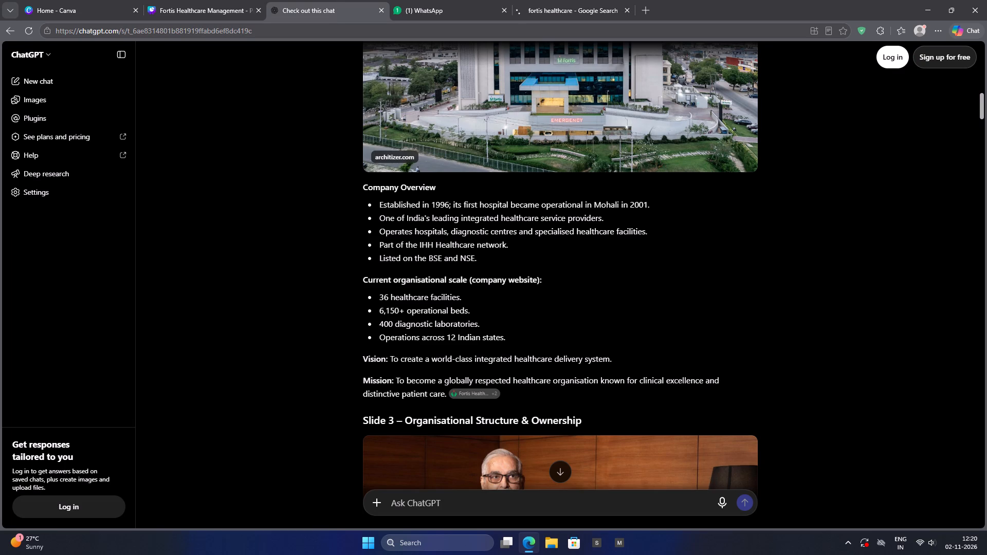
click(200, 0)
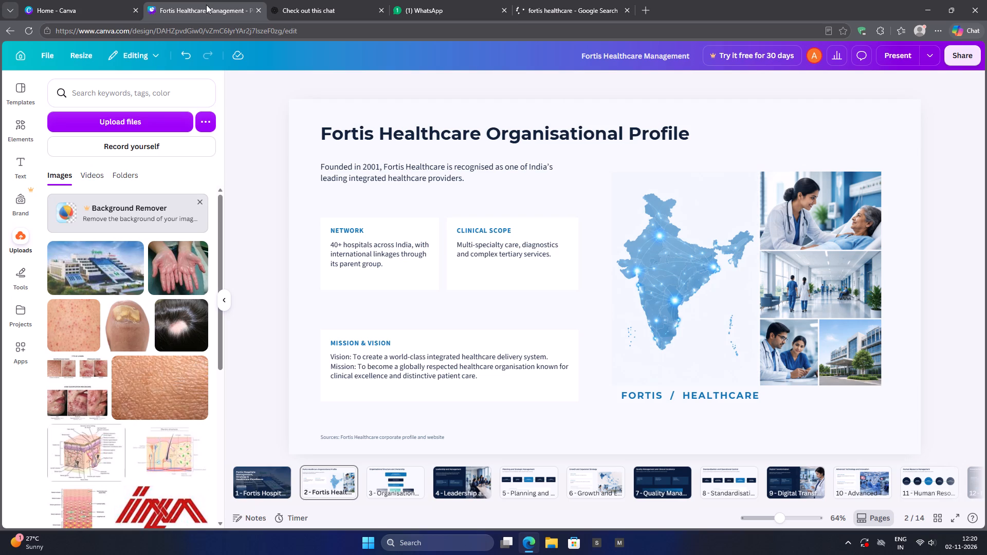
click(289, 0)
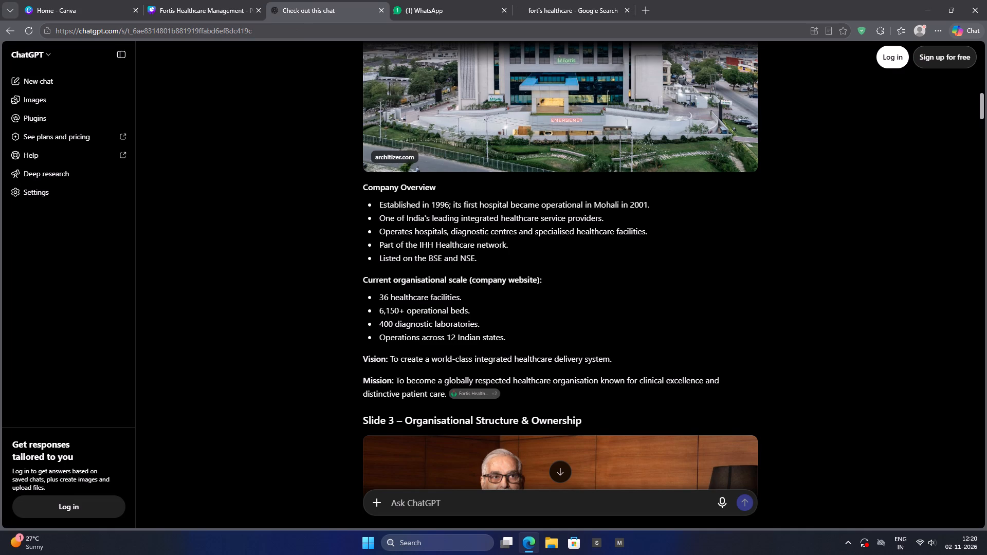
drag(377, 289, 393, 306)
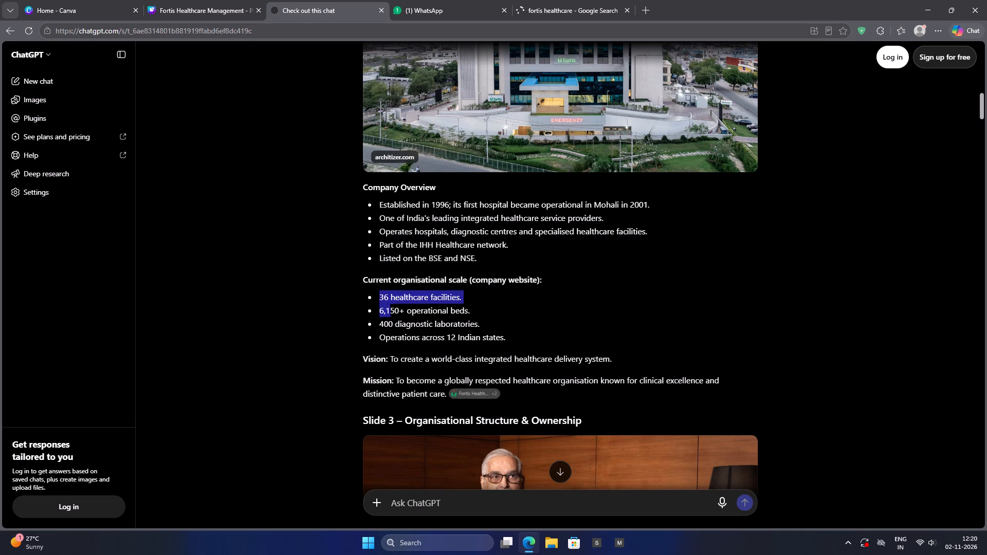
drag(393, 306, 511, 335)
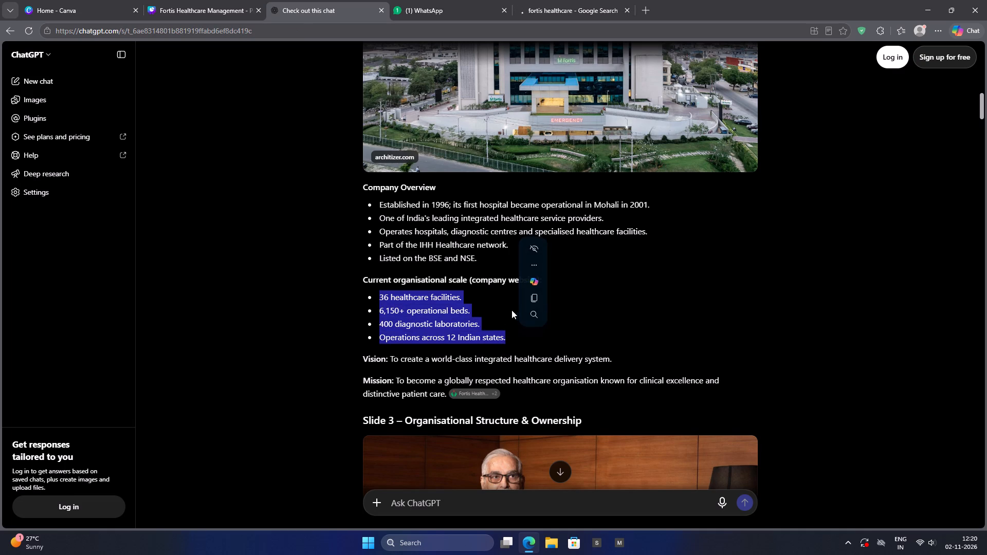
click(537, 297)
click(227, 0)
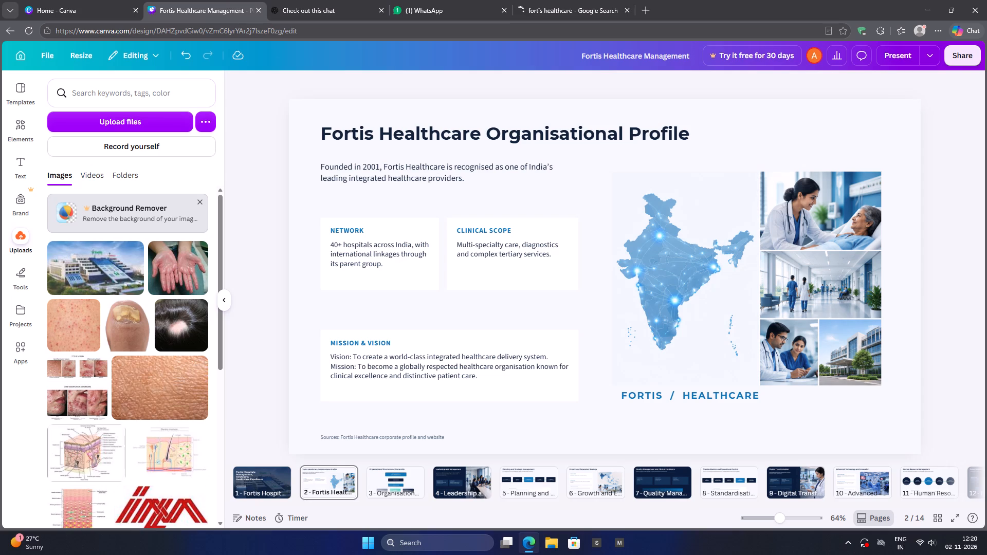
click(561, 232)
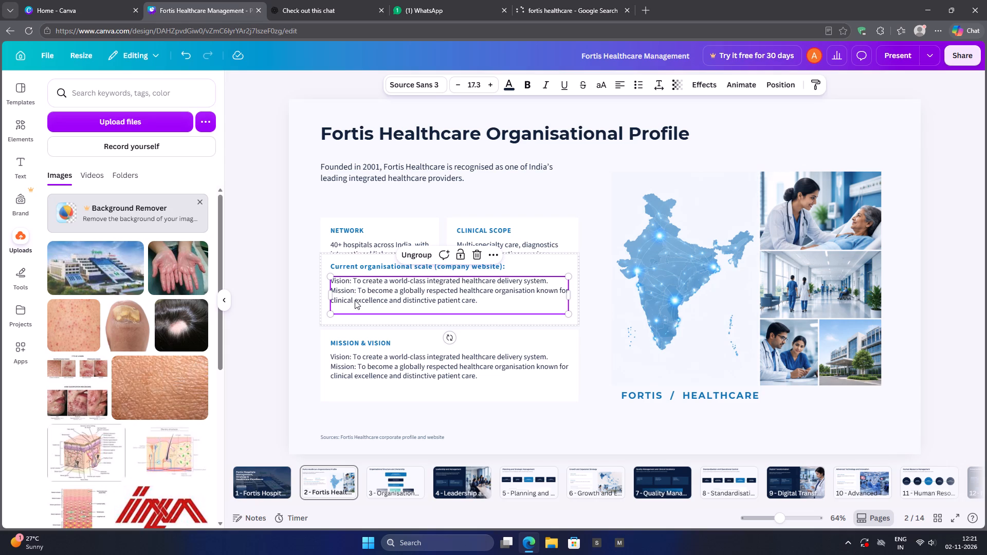
click(345, 281)
right_click(368, 287)
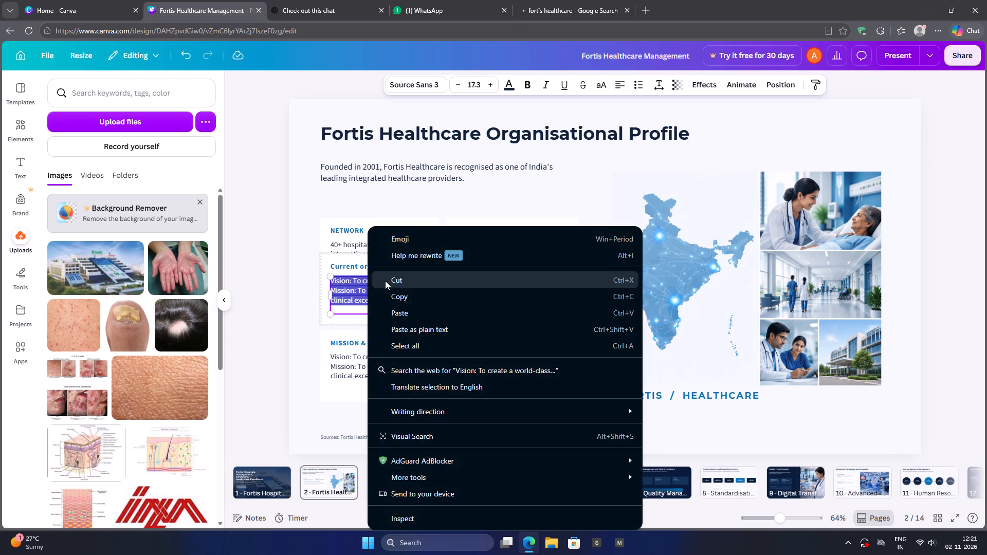
click(406, 311)
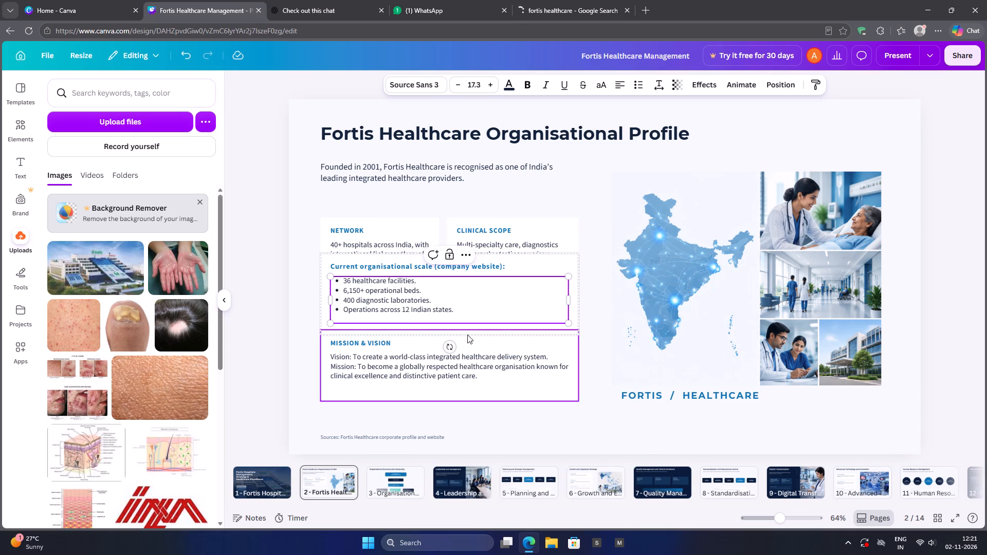
click(340, 0)
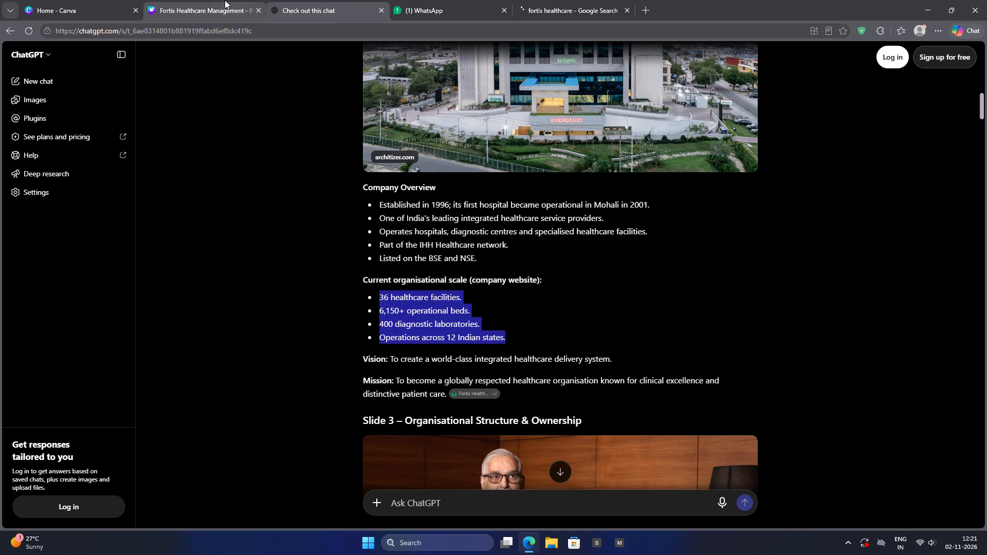
click(220, 0)
click(271, 291)
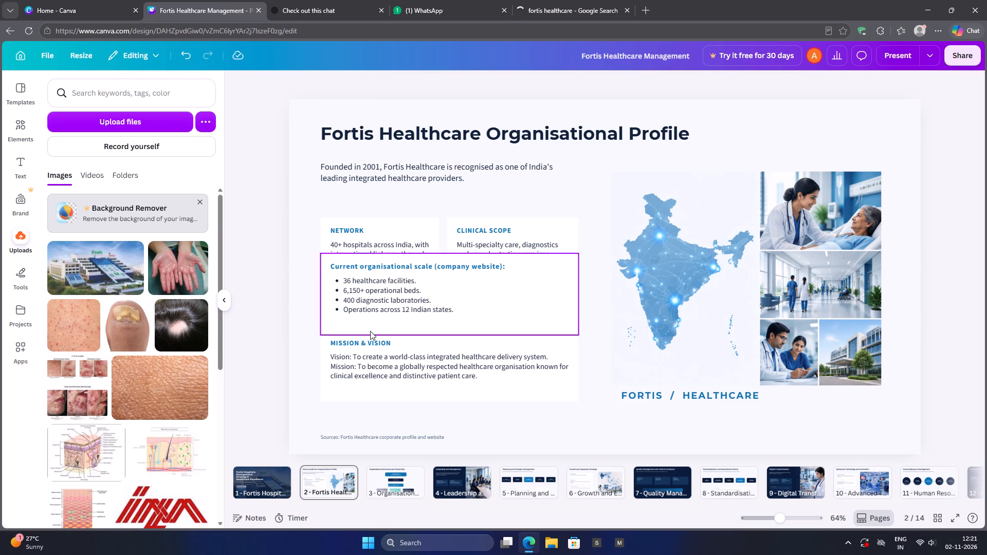
Move the Mission & Vision card slightly down so it sits just below the organisational scale card, left-aligned with it.
click(538, 300)
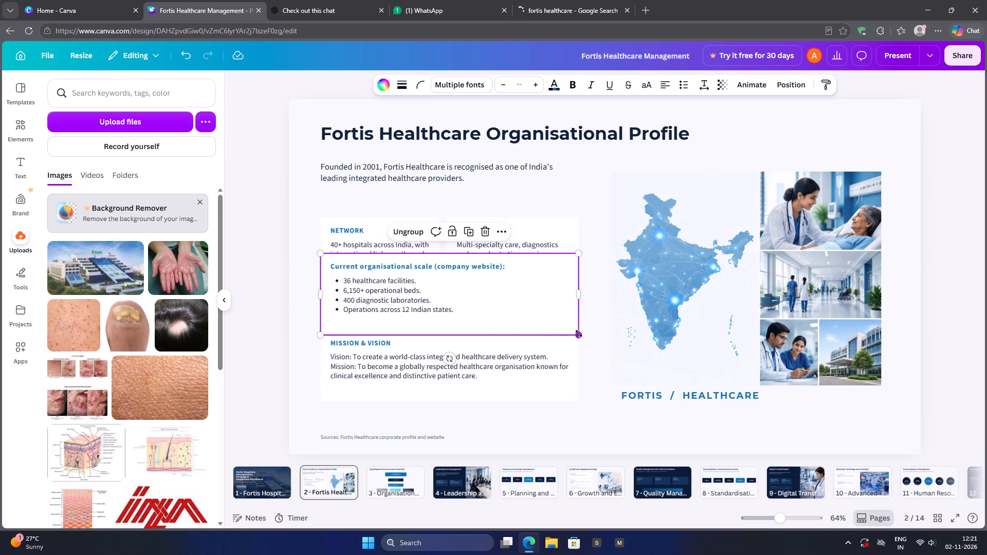
drag(580, 335, 581, 329)
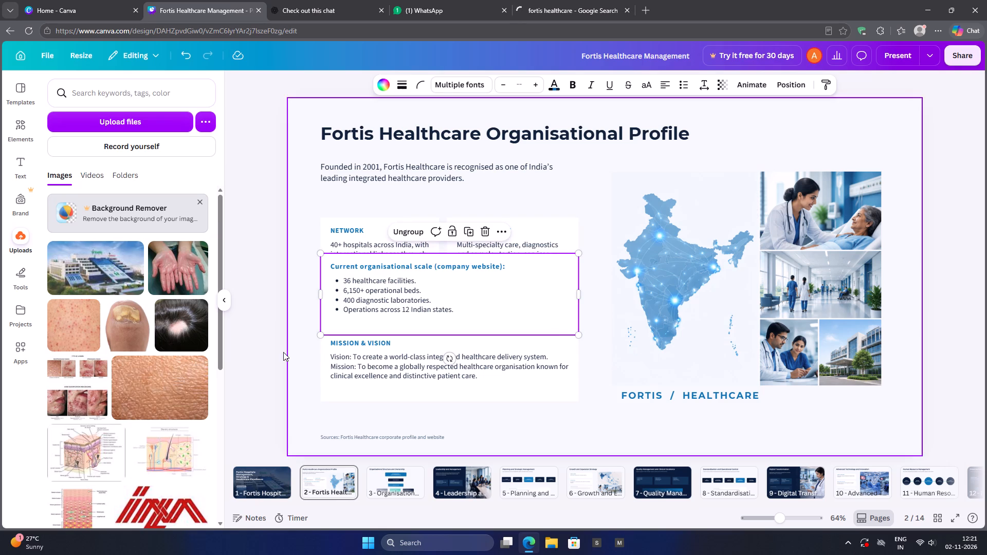
click(531, 379)
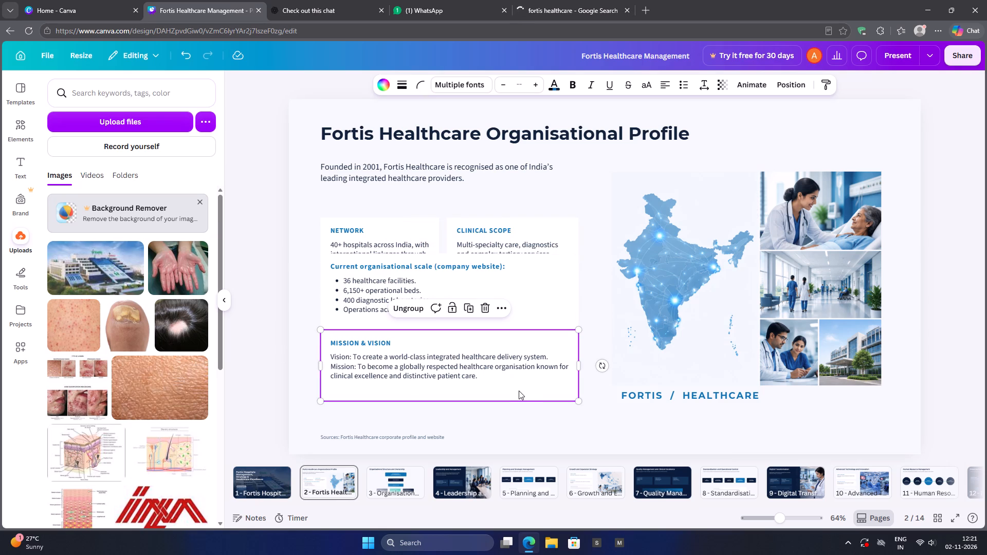
drag(519, 391, 520, 410)
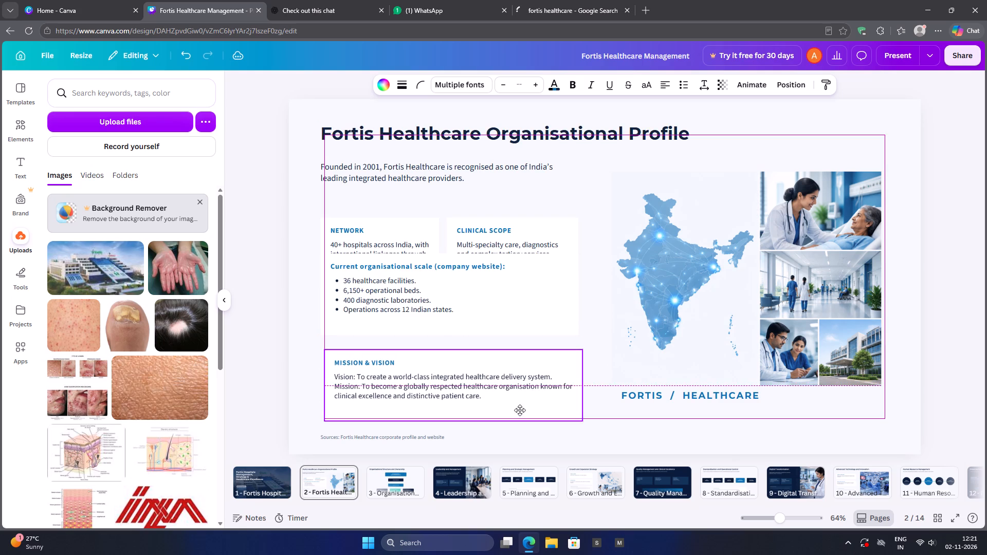
drag(520, 410, 521, 399)
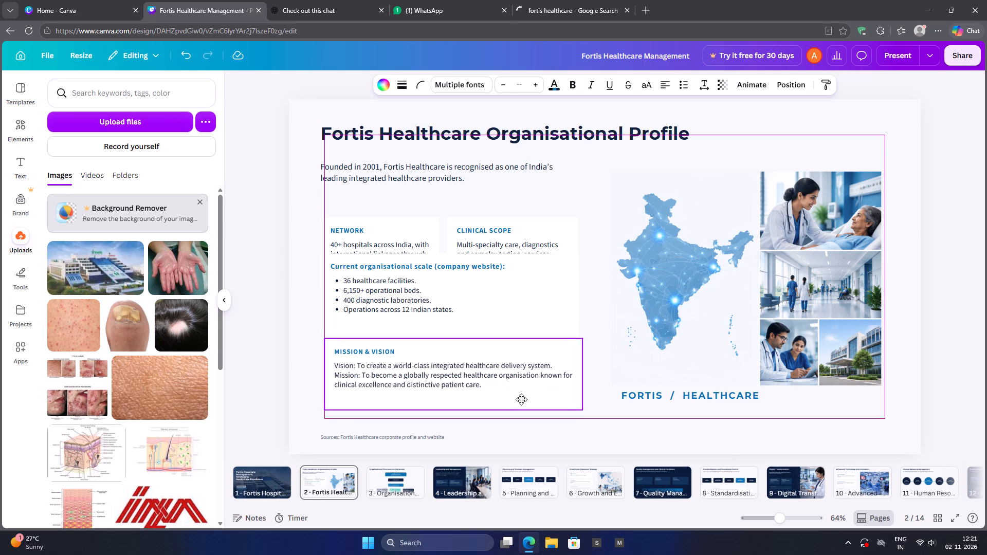
drag(521, 399, 520, 399)
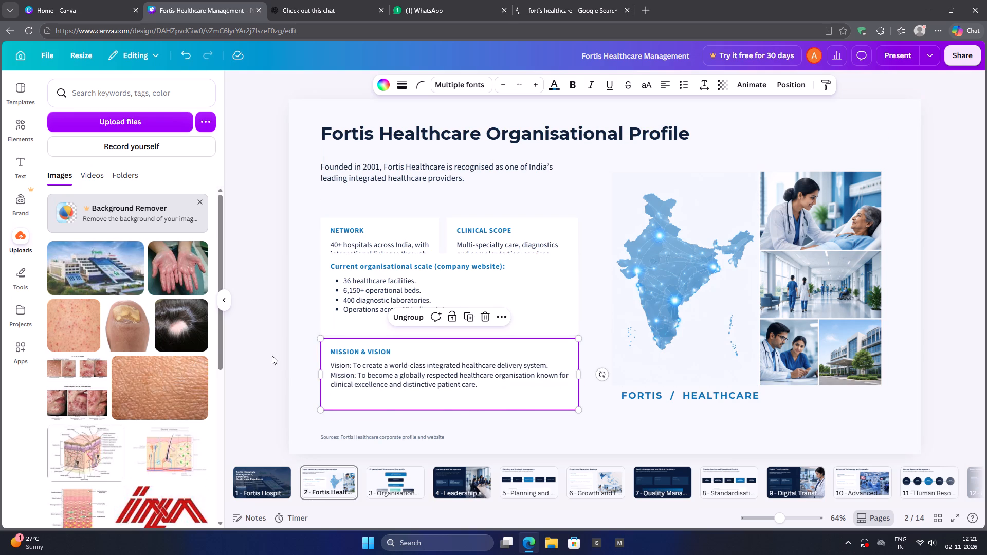
click(272, 355)
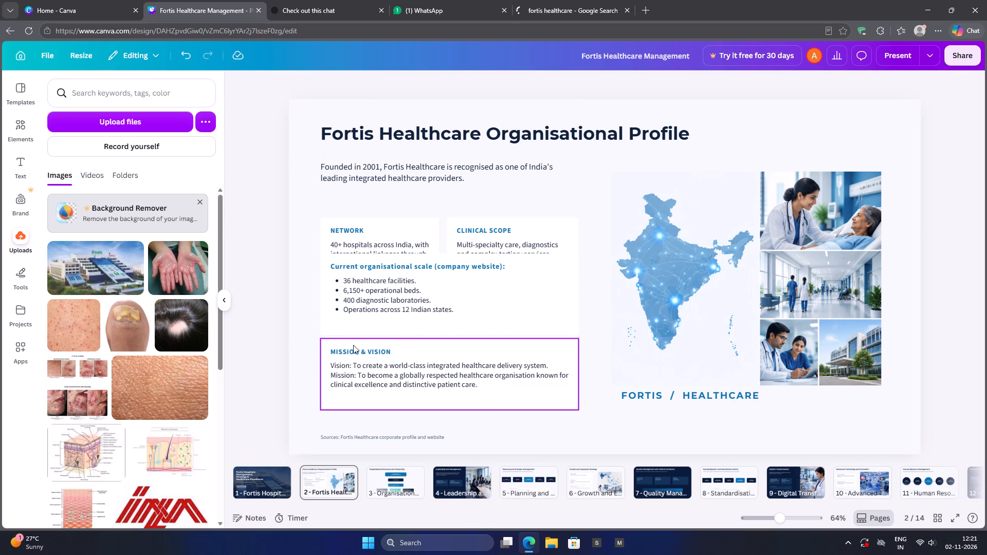
Narrow the organisational scale card to a width of 360 and place it over the Clinical Scope card, right-aligned with the Mission & Vision card.
click(563, 291)
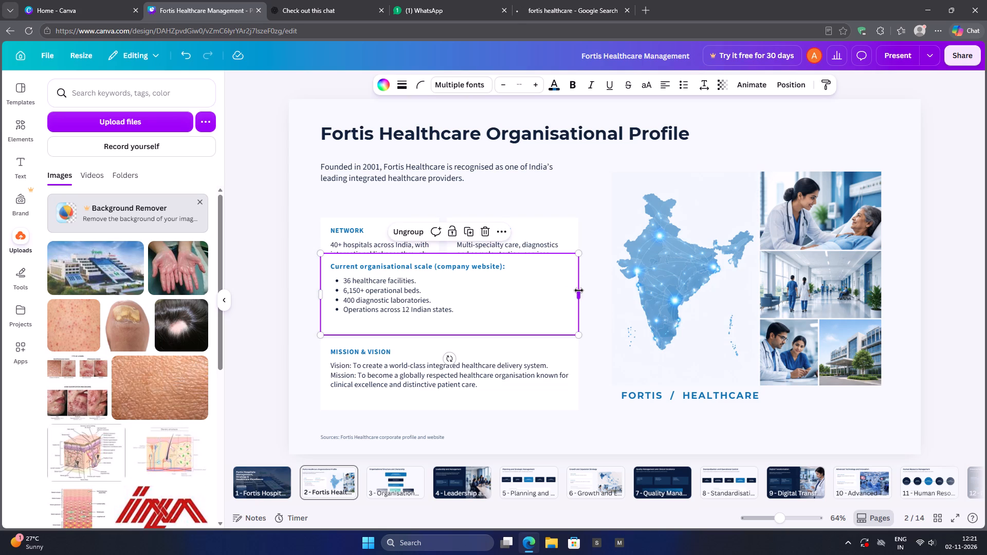
drag(578, 293, 510, 287)
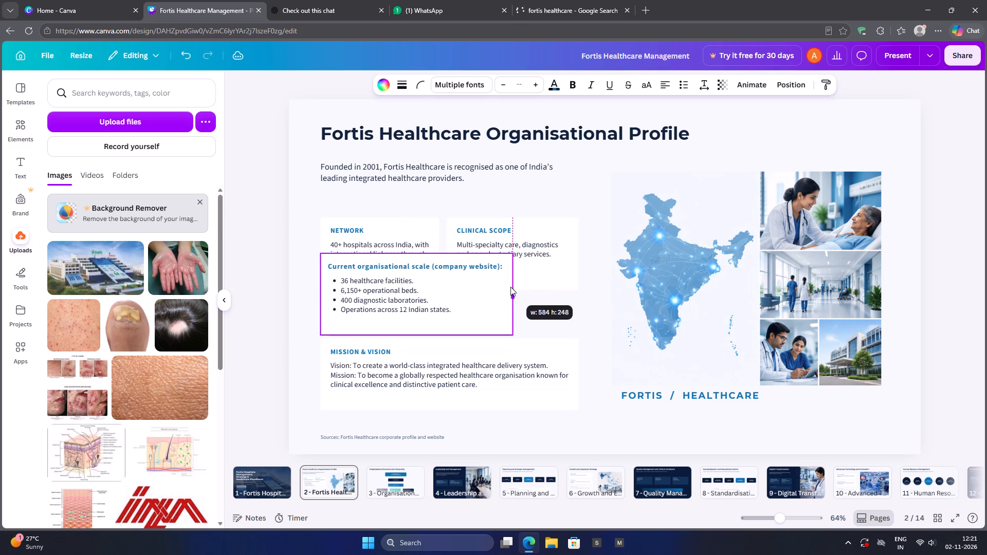
drag(510, 287, 436, 283)
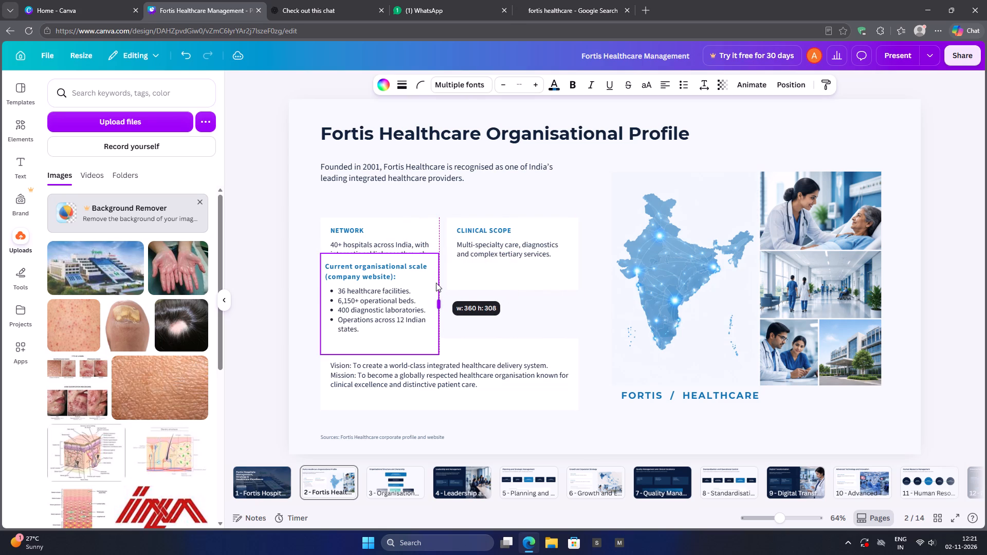
drag(436, 283, 437, 283)
drag(421, 336, 431, 320)
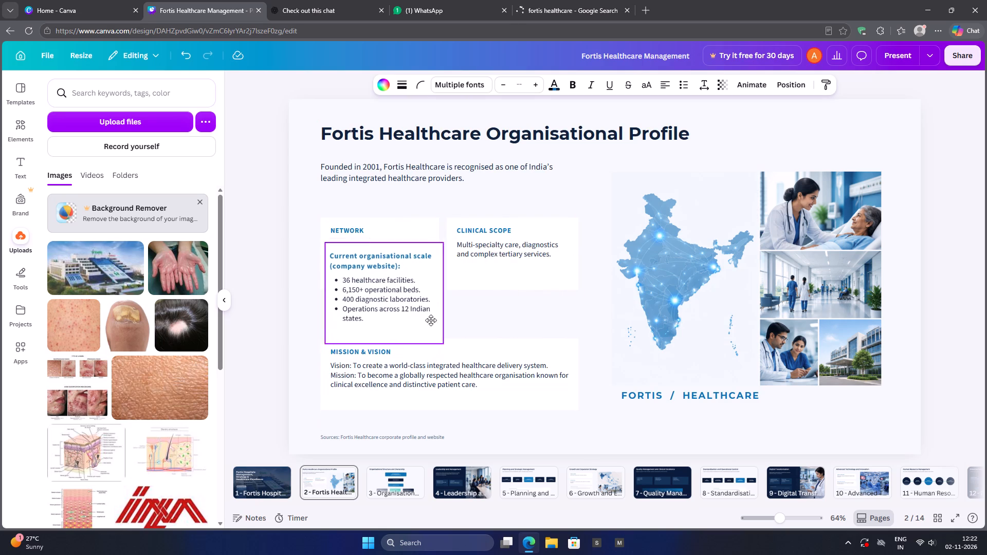
drag(431, 320, 552, 316)
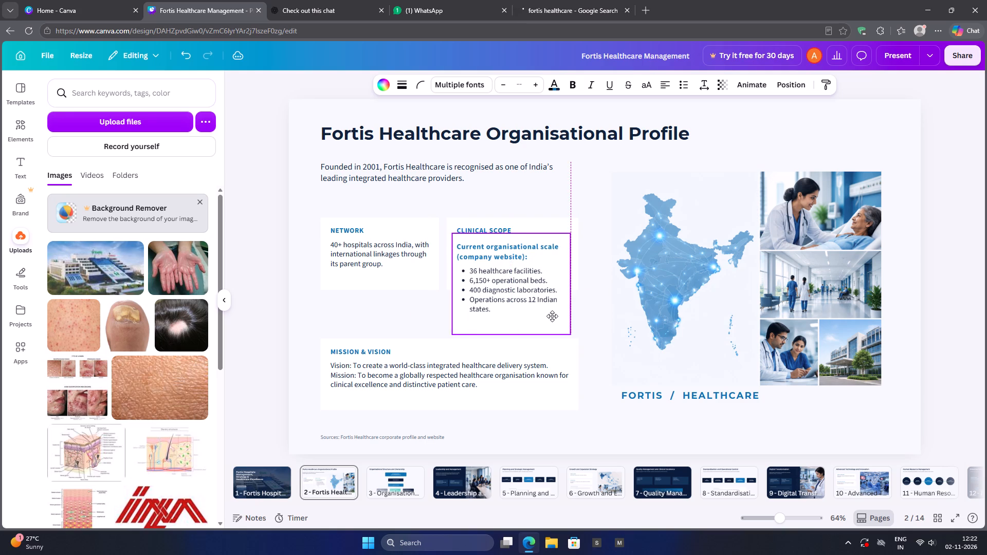
drag(552, 316, 561, 316)
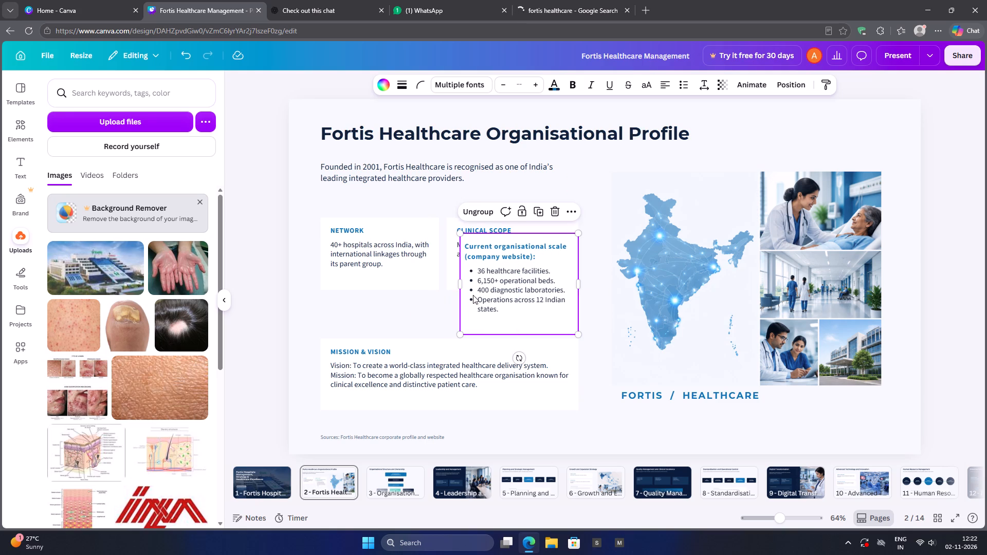
Widen the organisational scale card leftward until "Operations across 12 Indian states." fits on one line.
drag(461, 283, 448, 280)
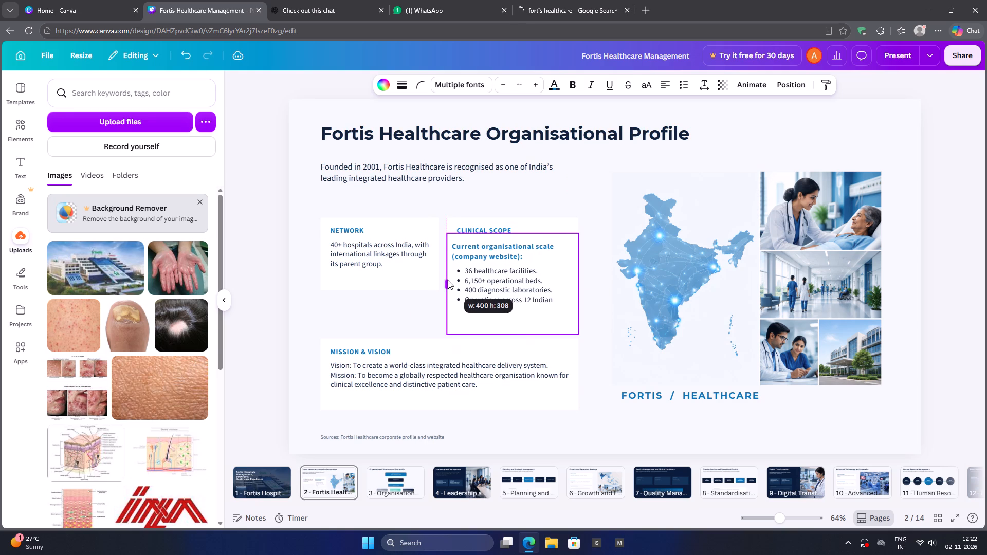
drag(448, 280, 445, 279)
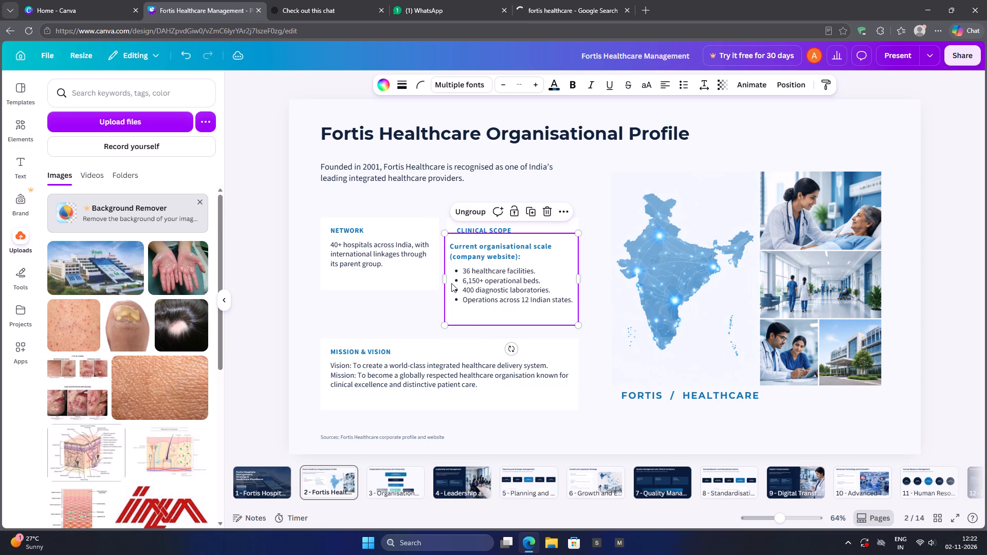
click(445, 277)
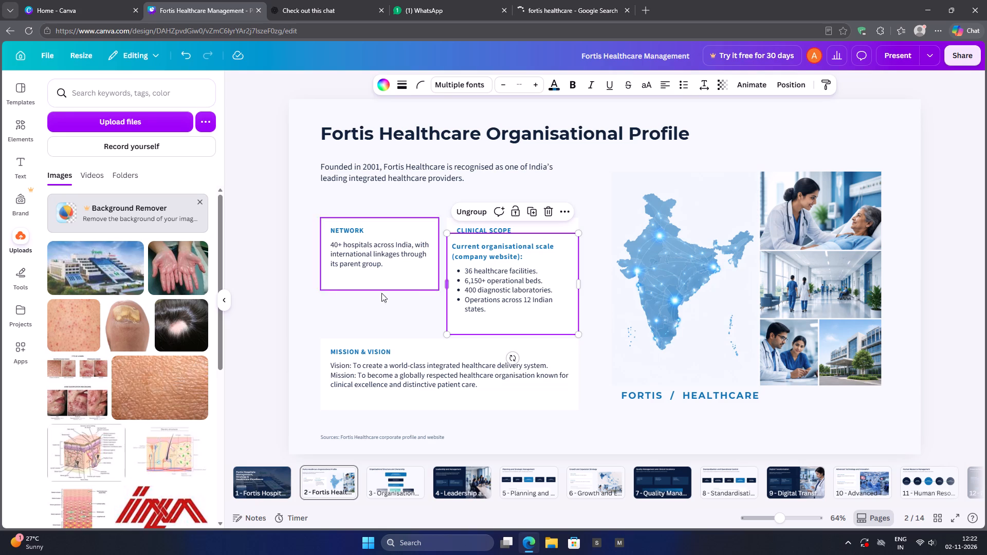
click(269, 298)
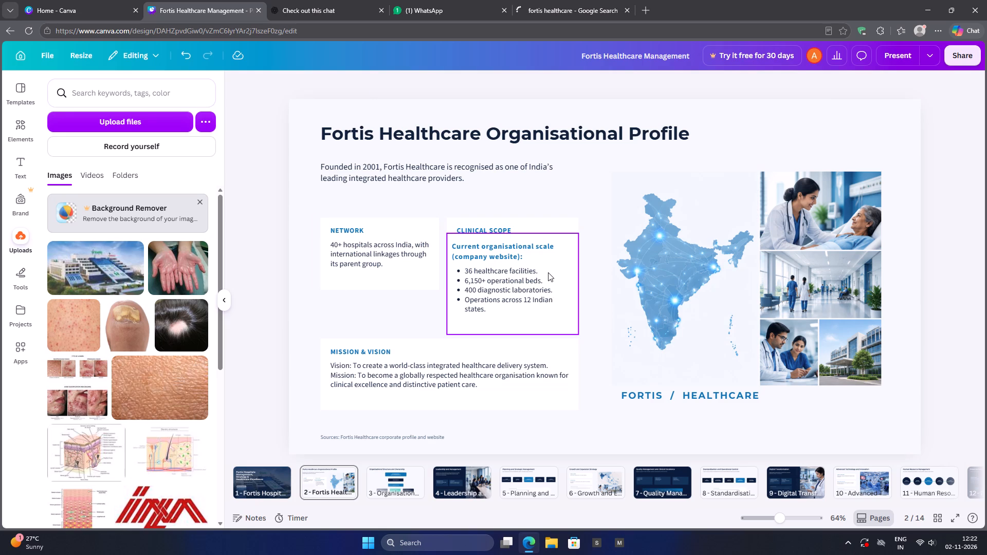
click(543, 274)
click(446, 281)
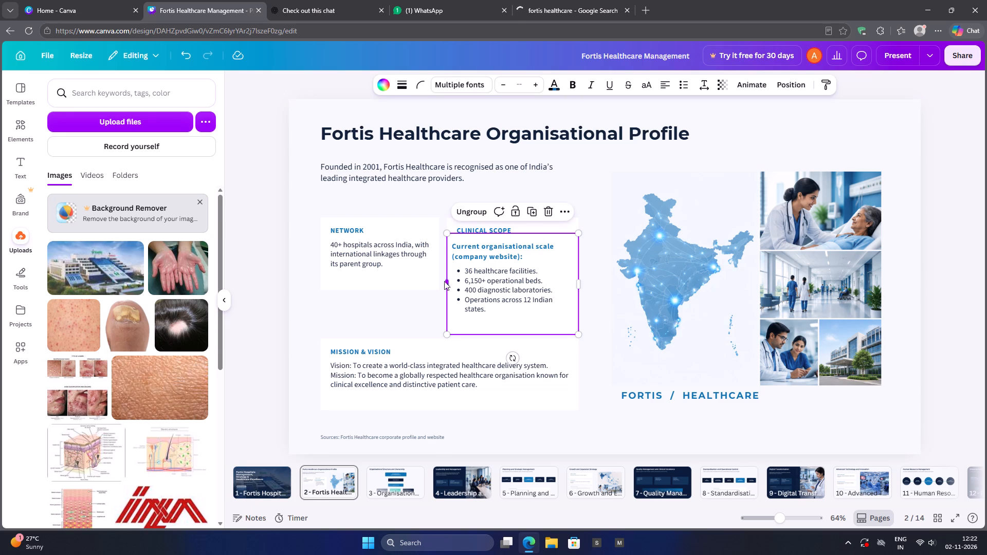
click(273, 280)
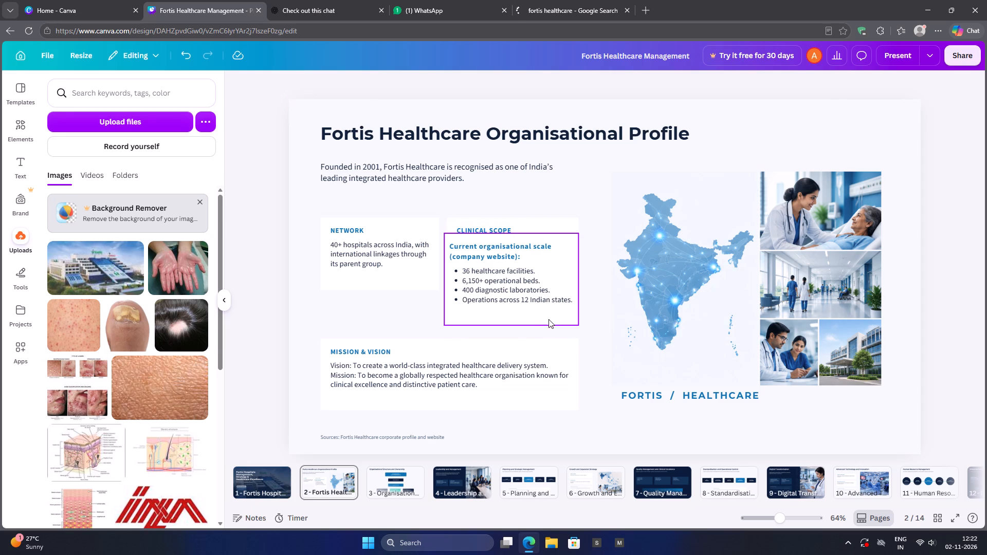
Lower the organisational scale card slightly towards the Mission & Vision card, keeping their right edges aligned.
click(548, 316)
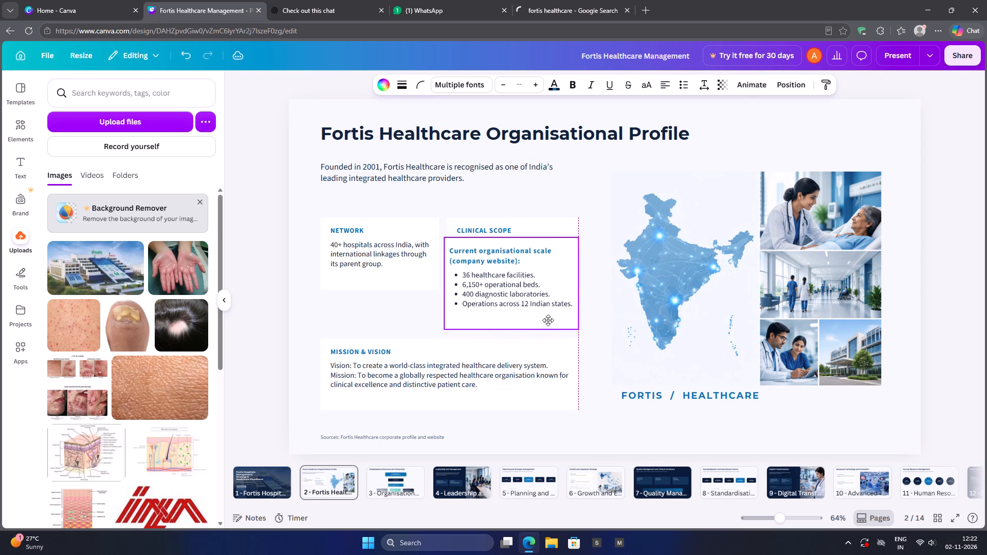
key(Right)
key(Right)
key(Left)
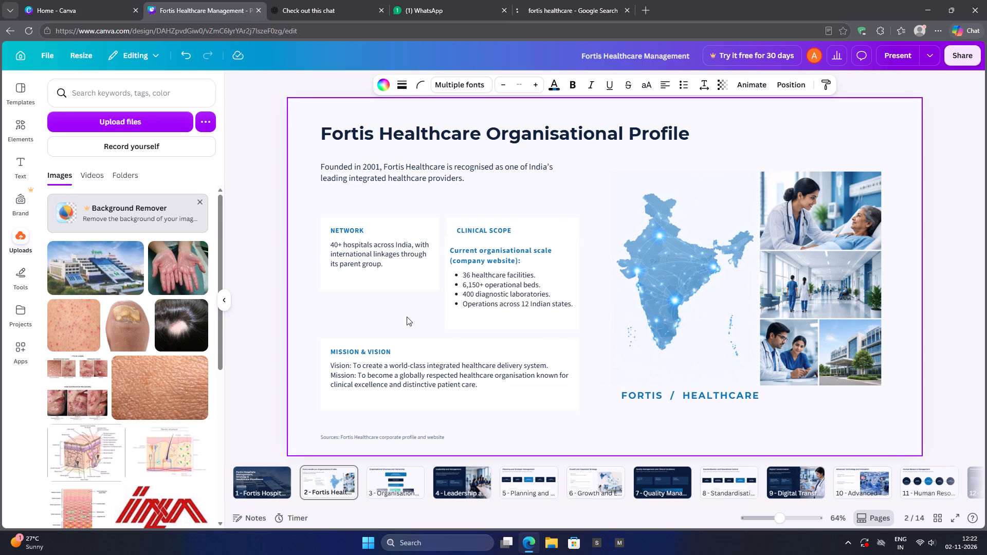
key(Left)
click(249, 292)
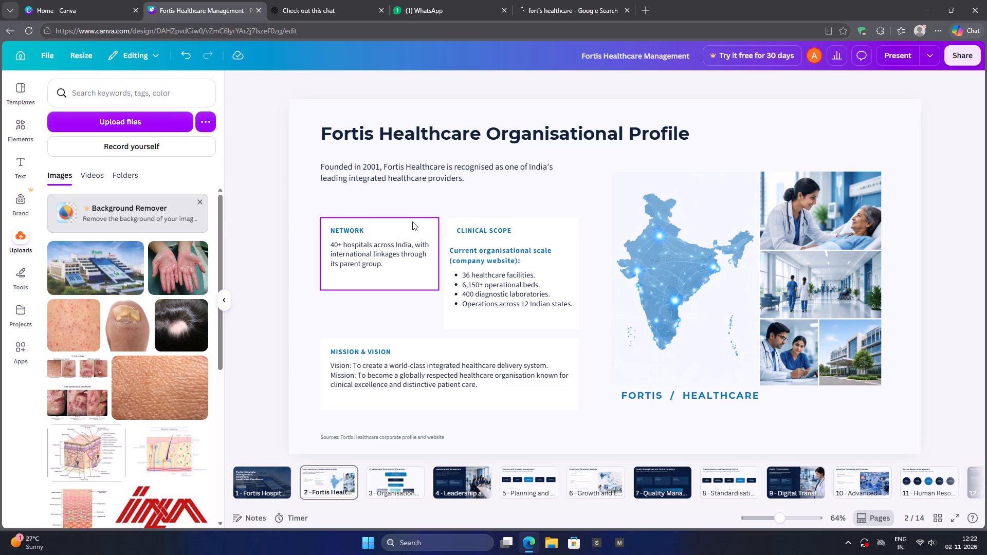
Move the Clinical Scope card out from behind the organisational scale card to the area below the Network card.
click(412, 221)
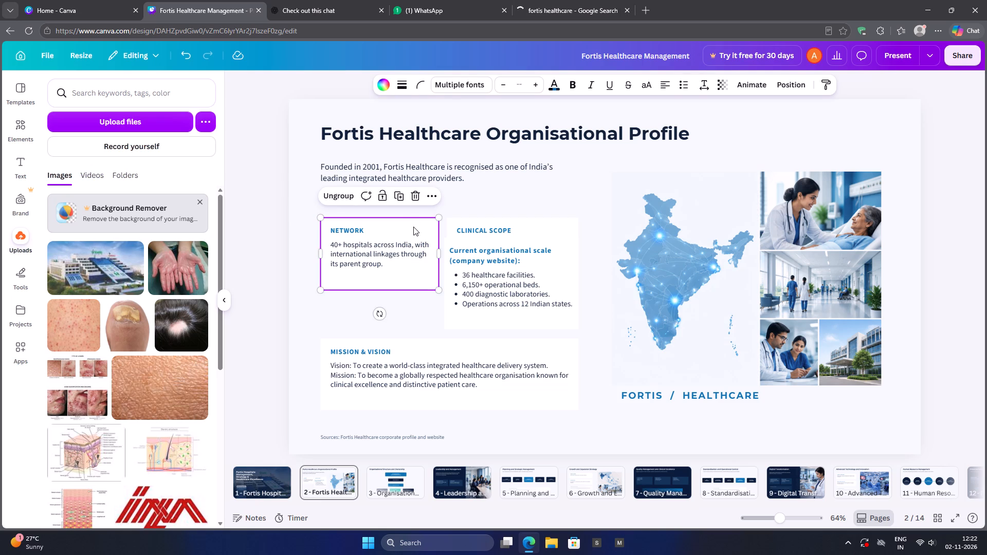
click(560, 230)
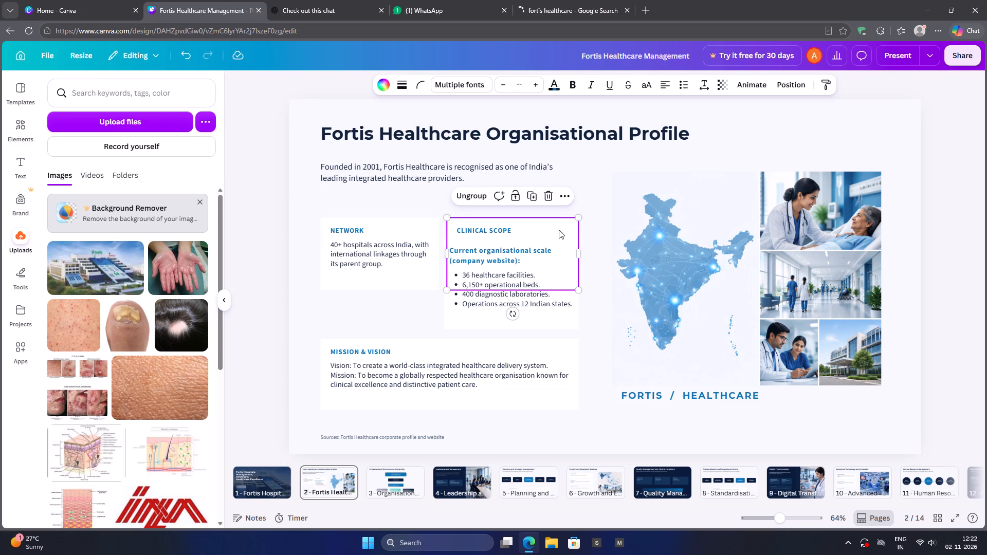
drag(548, 228, 399, 318)
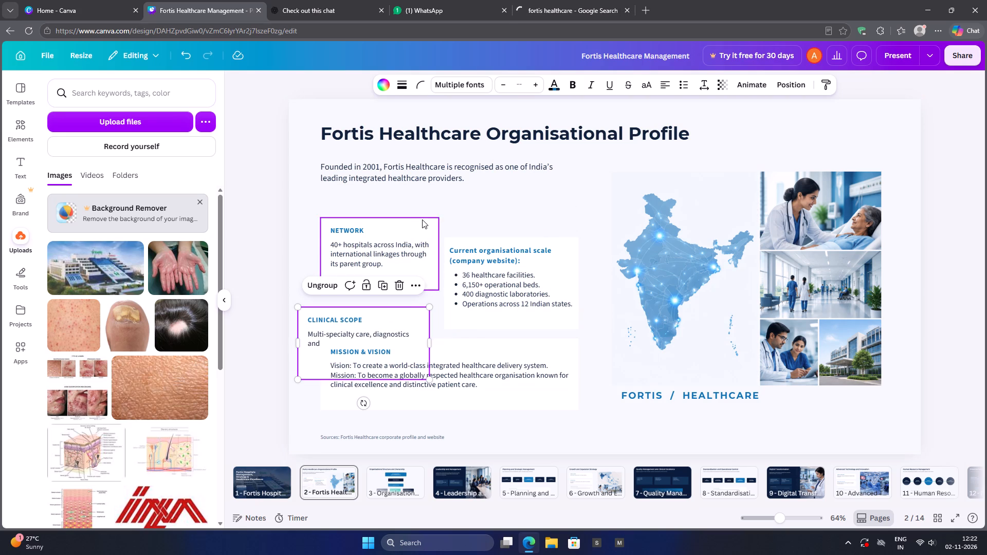
Move the Network card up beneath the introductory paragraph and widen it to about 914 so its description fits on one line.
click(423, 220)
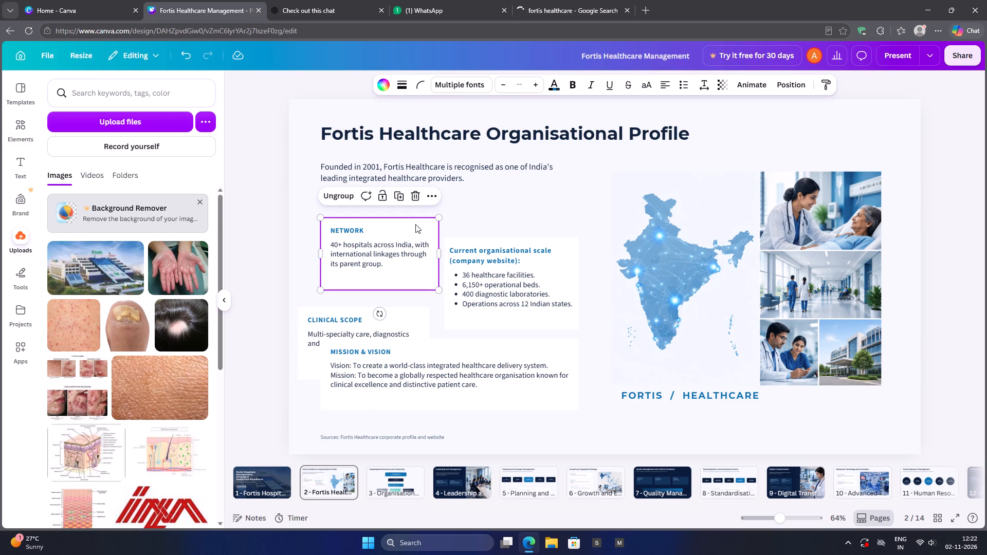
drag(440, 253, 539, 252)
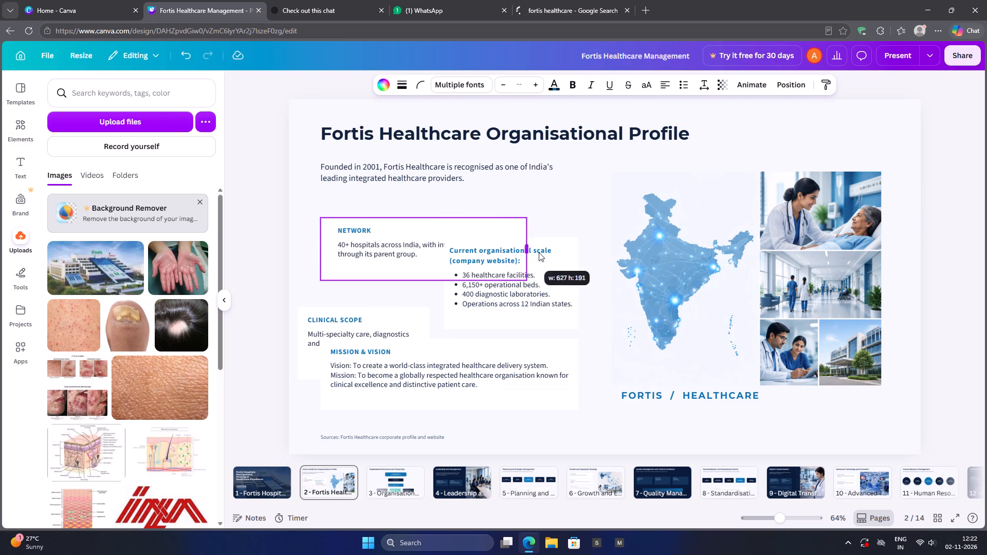
drag(539, 252, 586, 252)
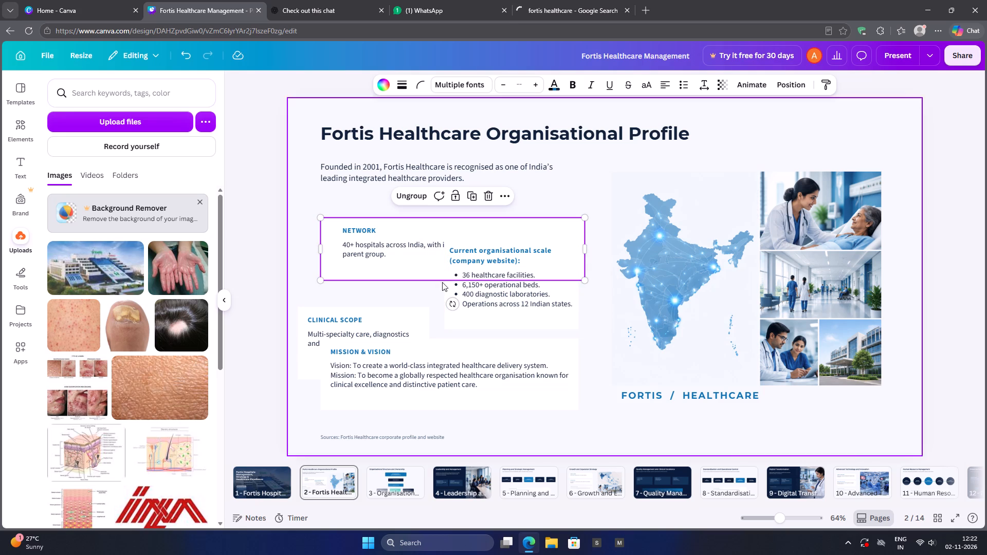
drag(536, 229, 527, 207)
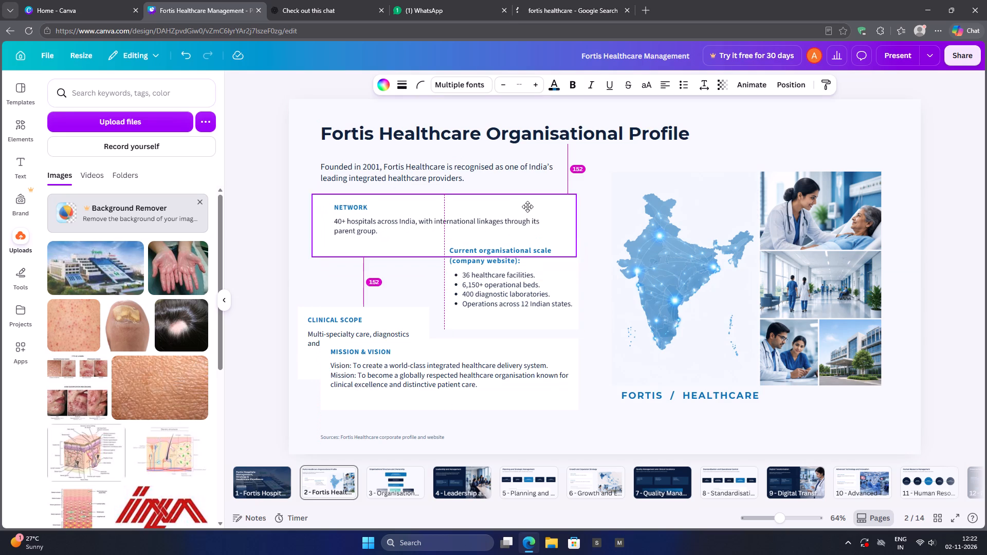
drag(527, 207, 536, 206)
drag(586, 223, 626, 221)
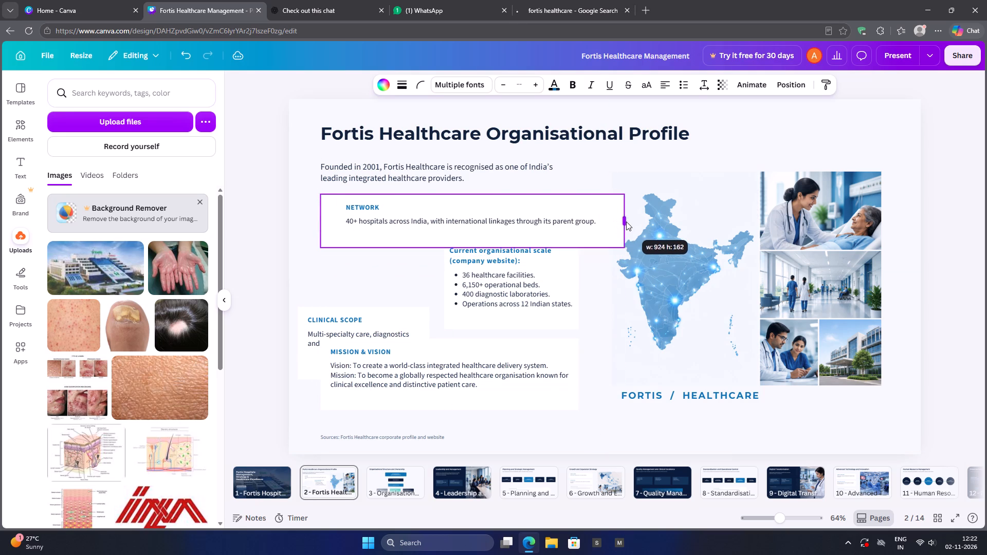
drag(626, 221, 624, 218)
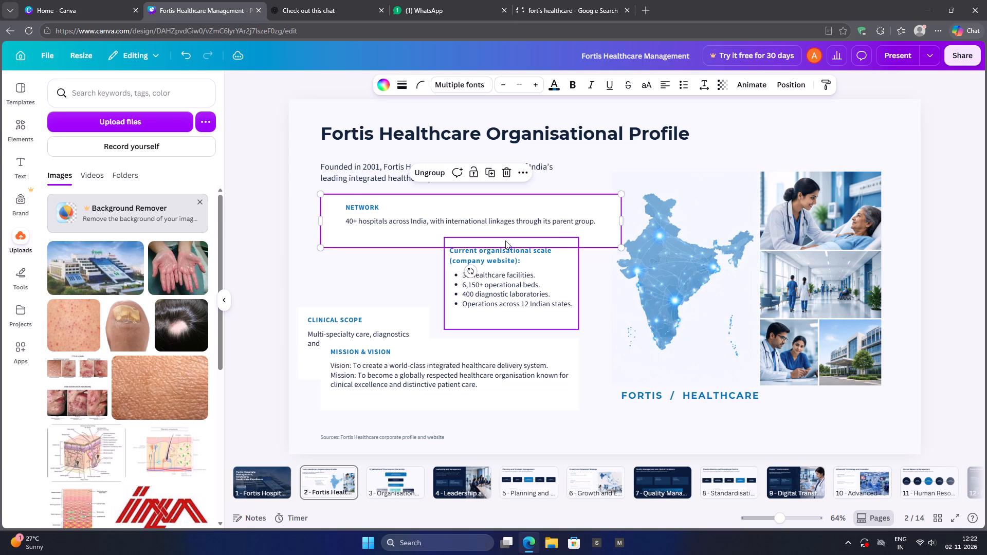
Scale the Network card down proportionally to about 864 × 153, keeping its description on one line.
drag(623, 247, 627, 232)
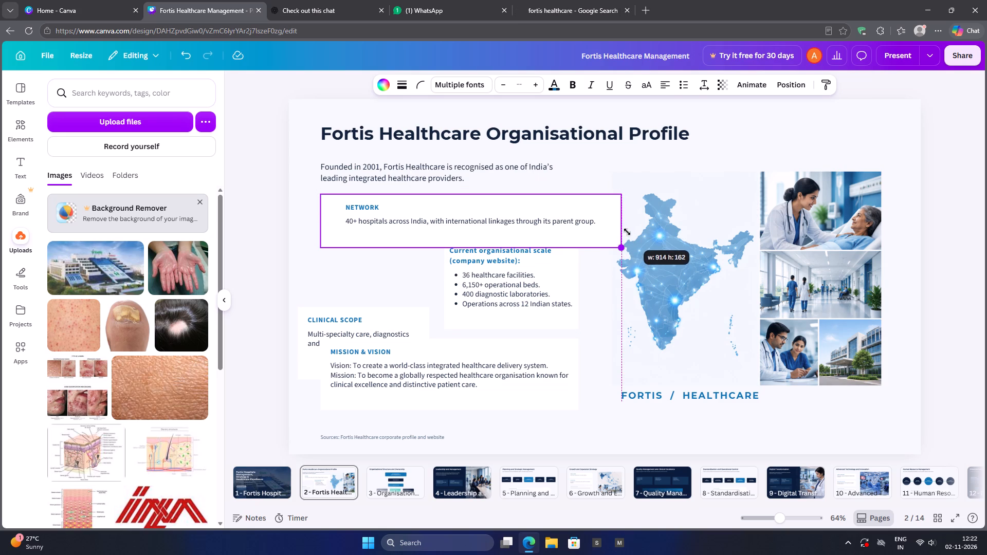
drag(627, 232, 583, 208)
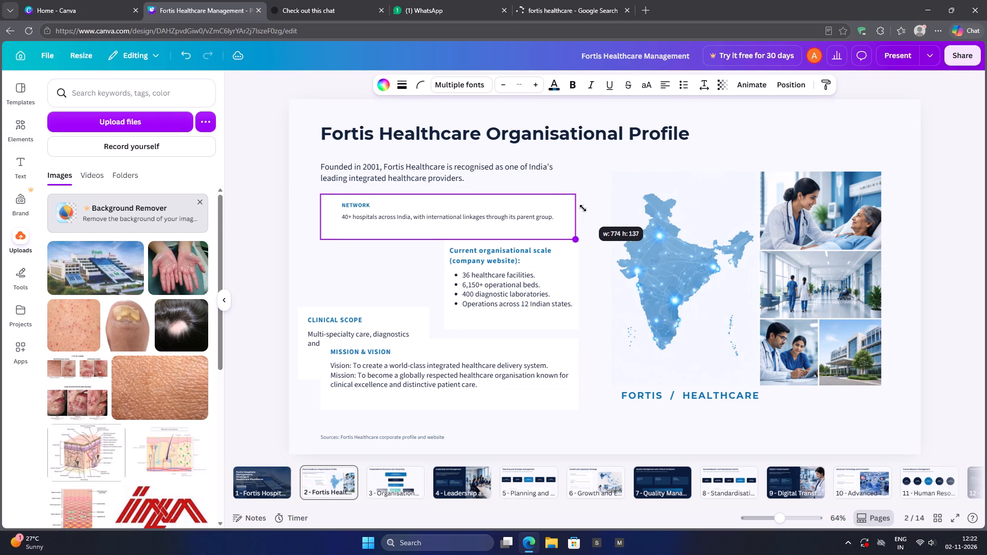
drag(583, 208, 624, 281)
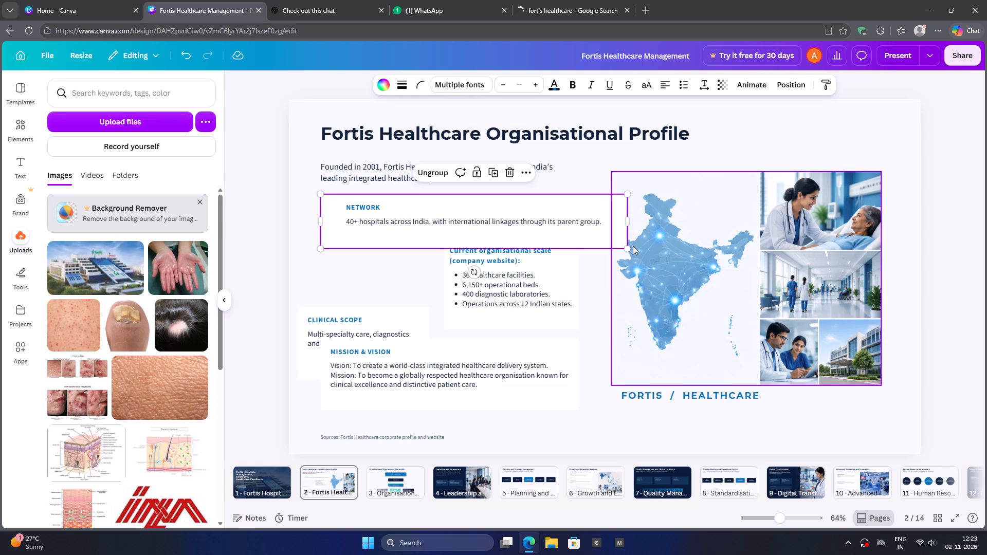
drag(626, 248, 741, 303)
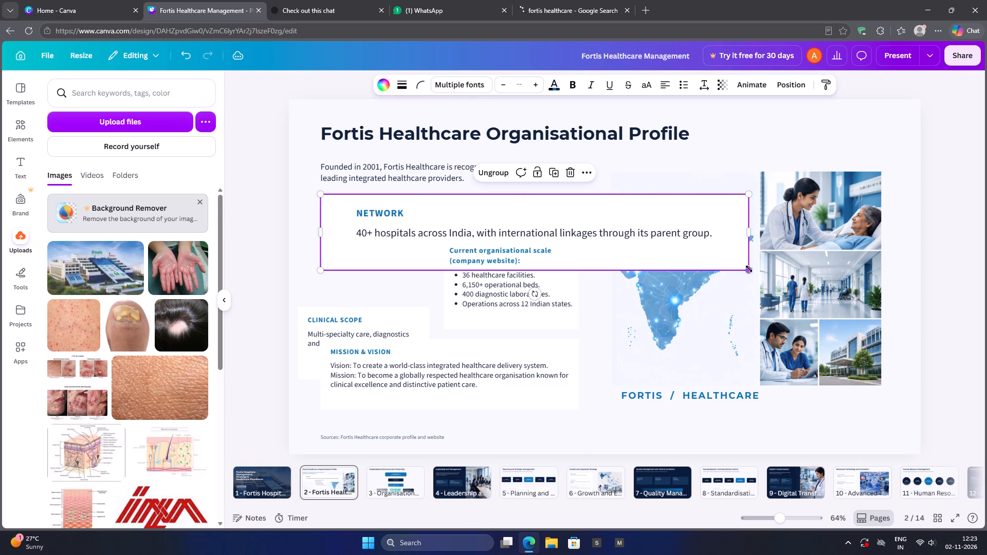
drag(747, 268, 595, 235)
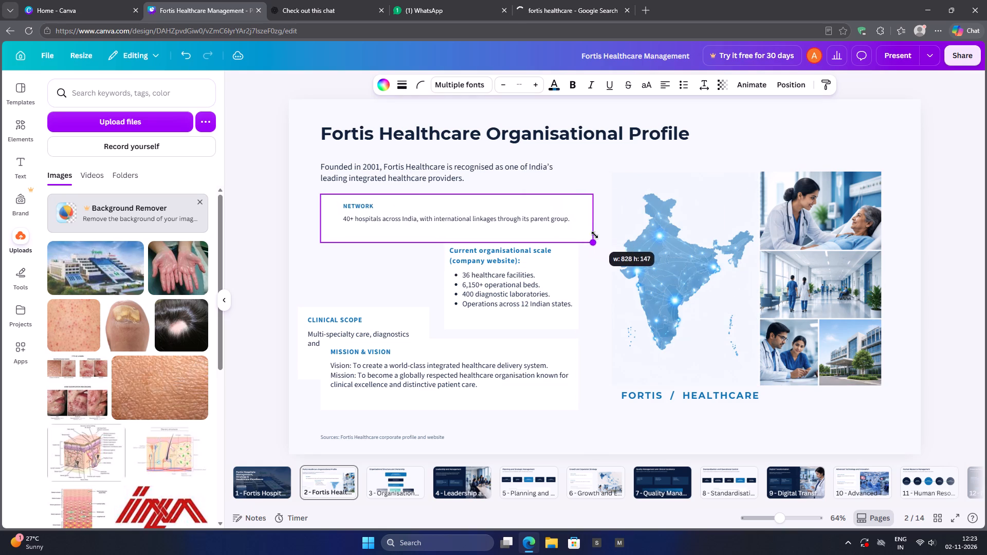
drag(595, 235, 578, 233)
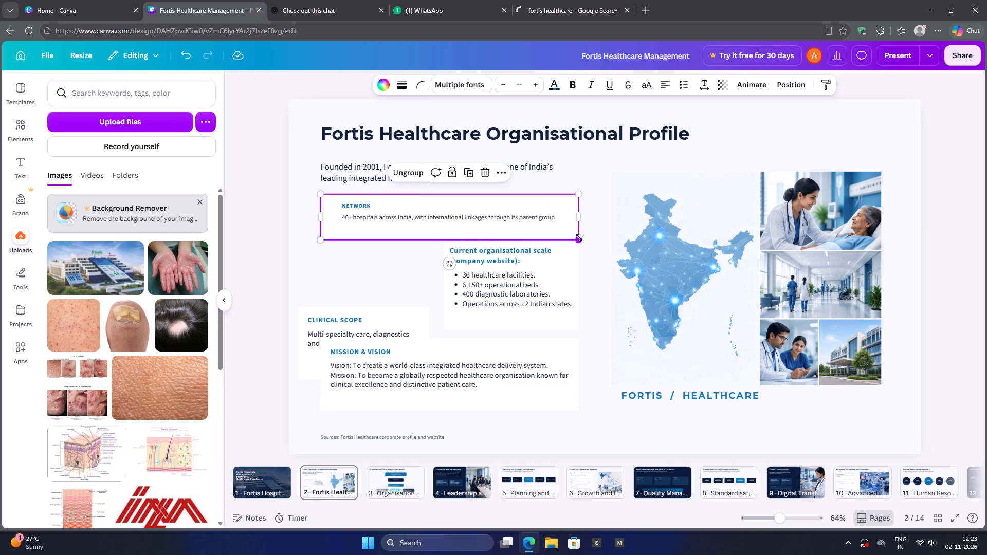
drag(579, 237, 630, 263)
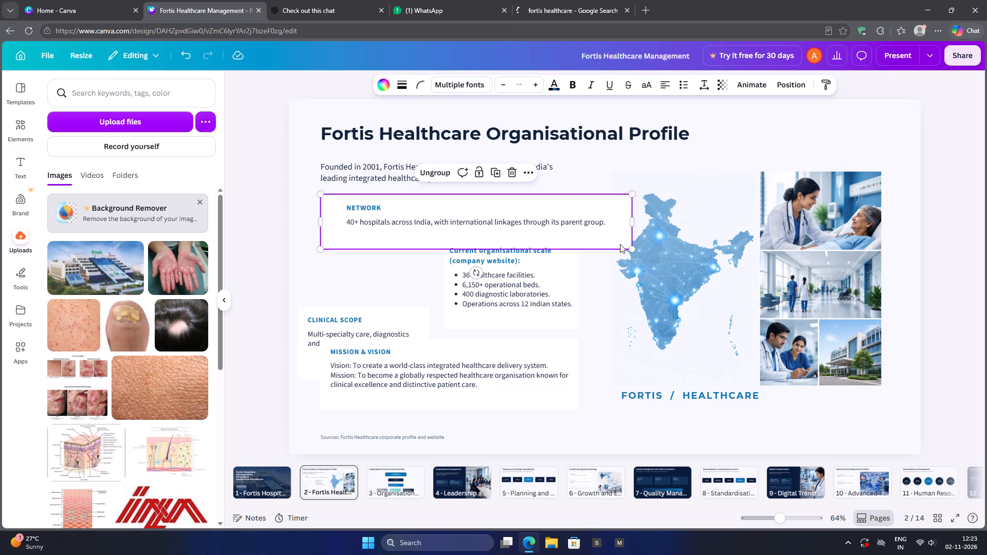
drag(633, 248, 608, 235)
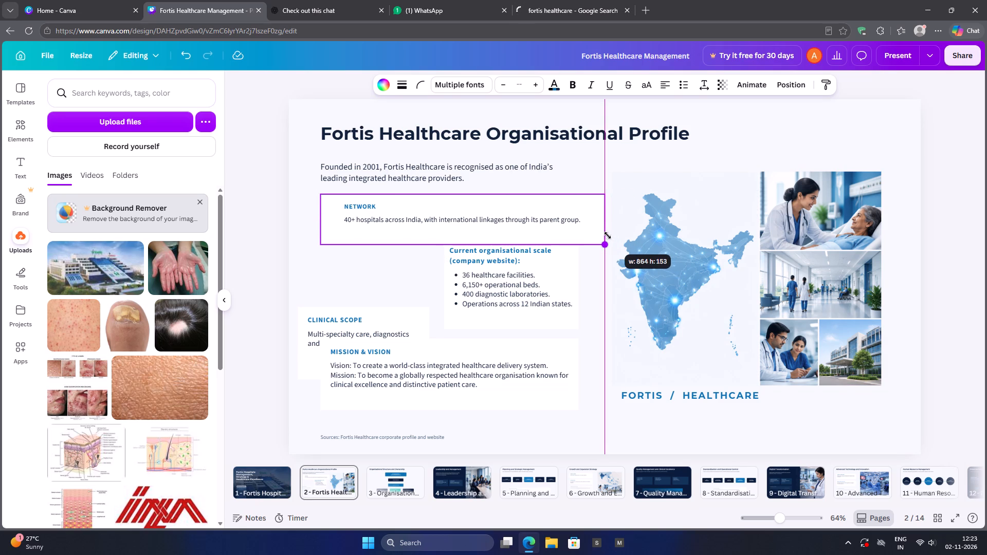
drag(608, 235, 609, 235)
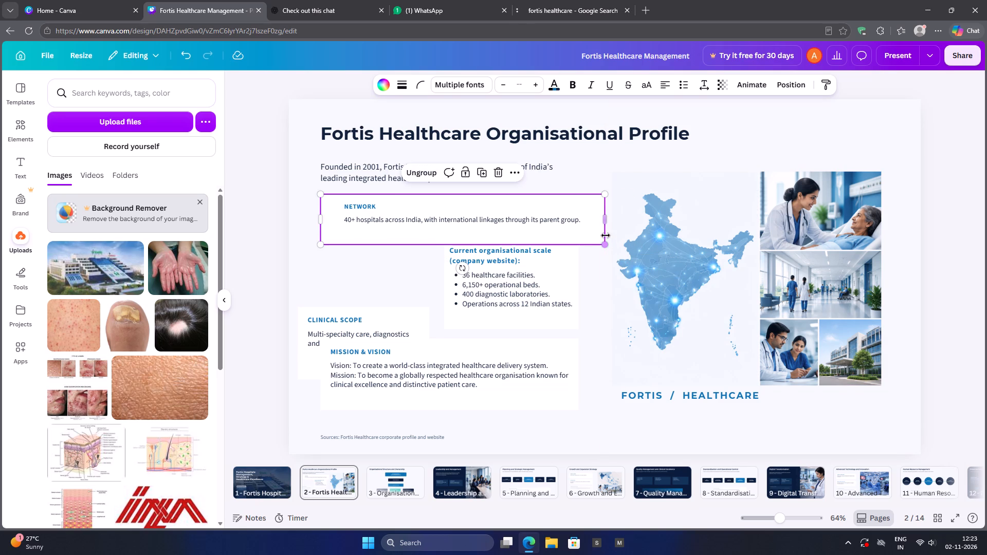
Ungroup the Network card and shrink its white background to 784 × 116, matching the Mission & Vision card's width.
right_click(589, 205)
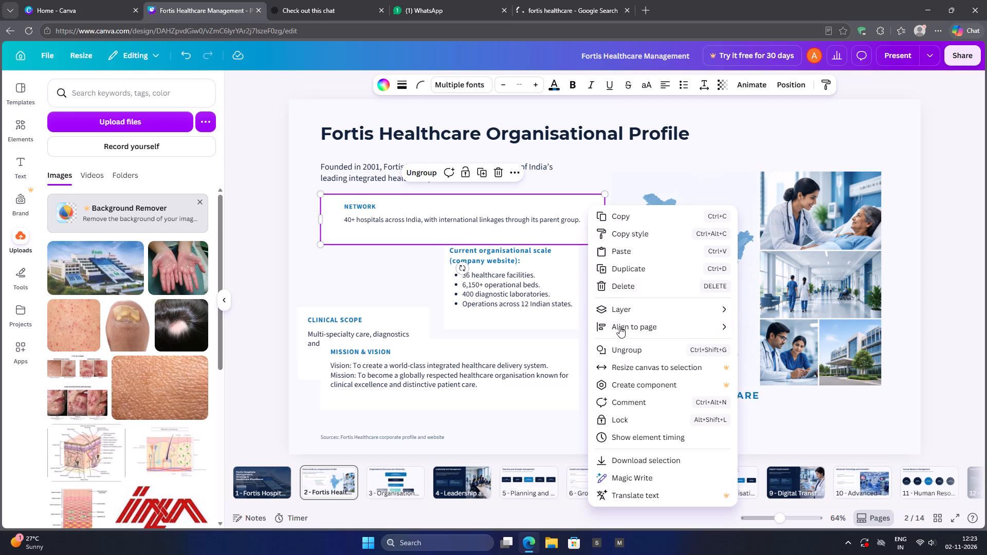
click(623, 347)
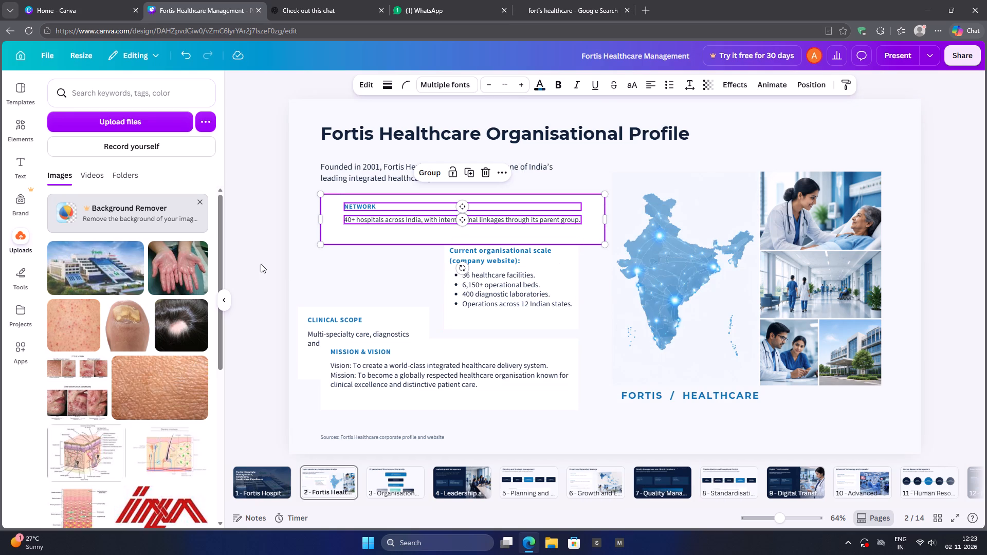
click(261, 264)
click(412, 238)
drag(463, 245, 462, 232)
drag(605, 210, 579, 209)
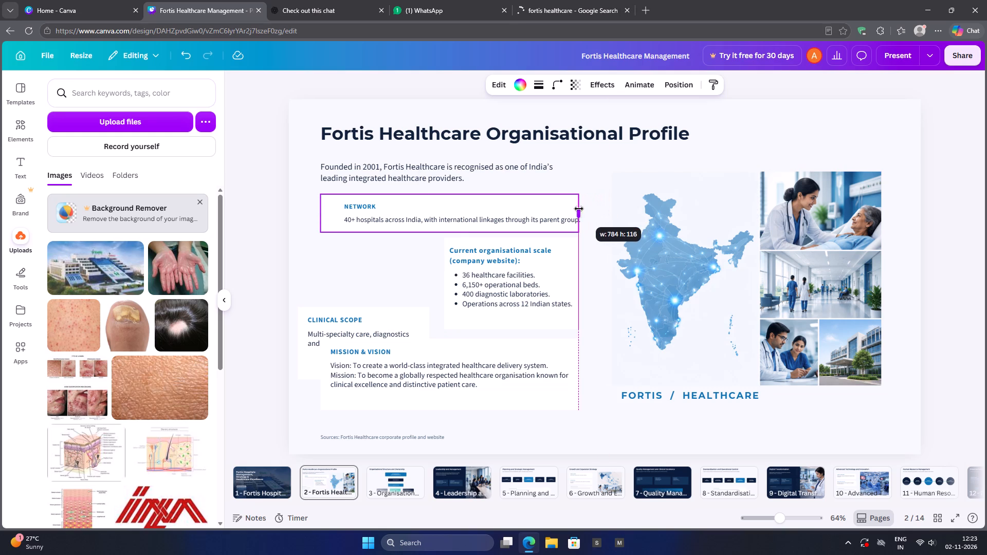
drag(579, 209, 581, 209)
click(582, 213)
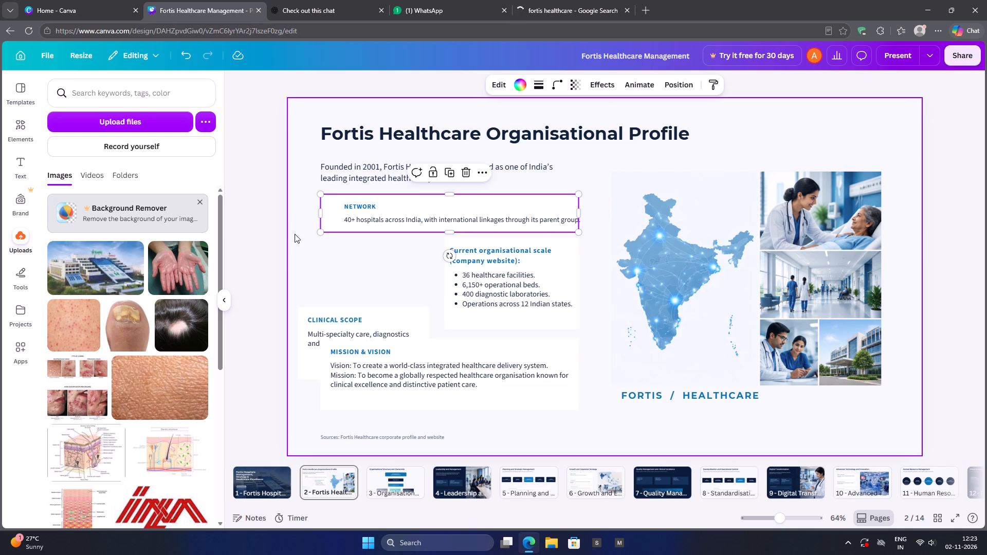
click(319, 212)
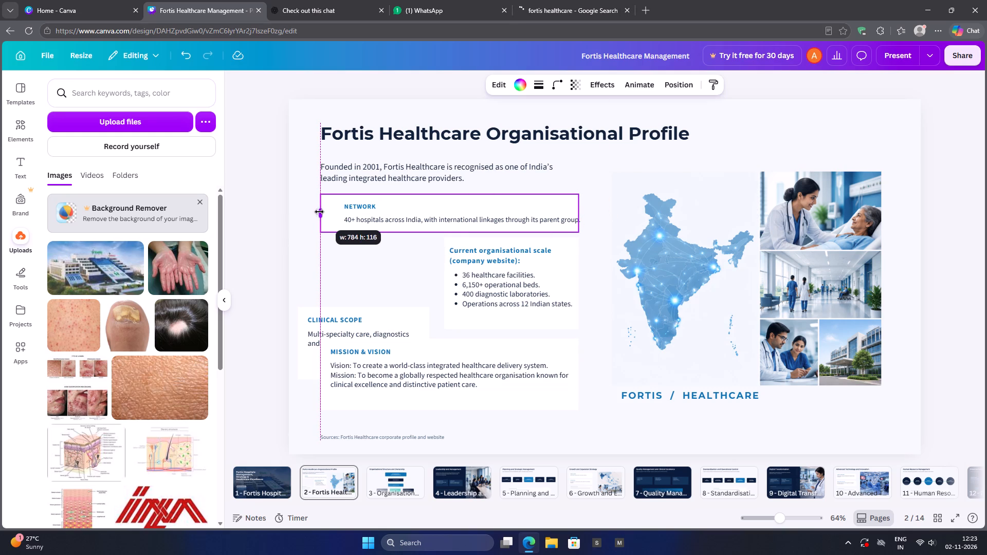
click(247, 226)
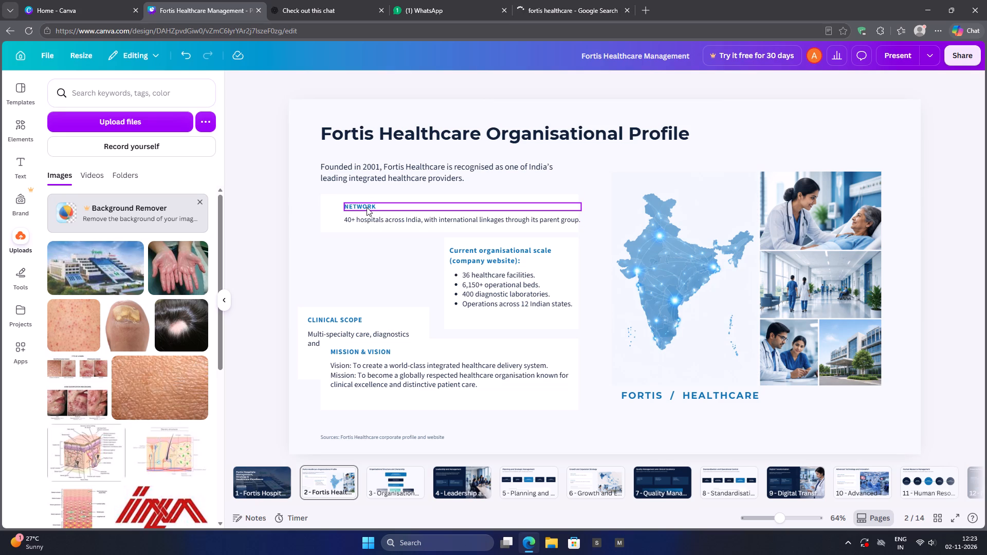
Shift the Network description and heading leftward and slightly up so both sit left-aligned inside the white background.
drag(388, 218, 386, 218)
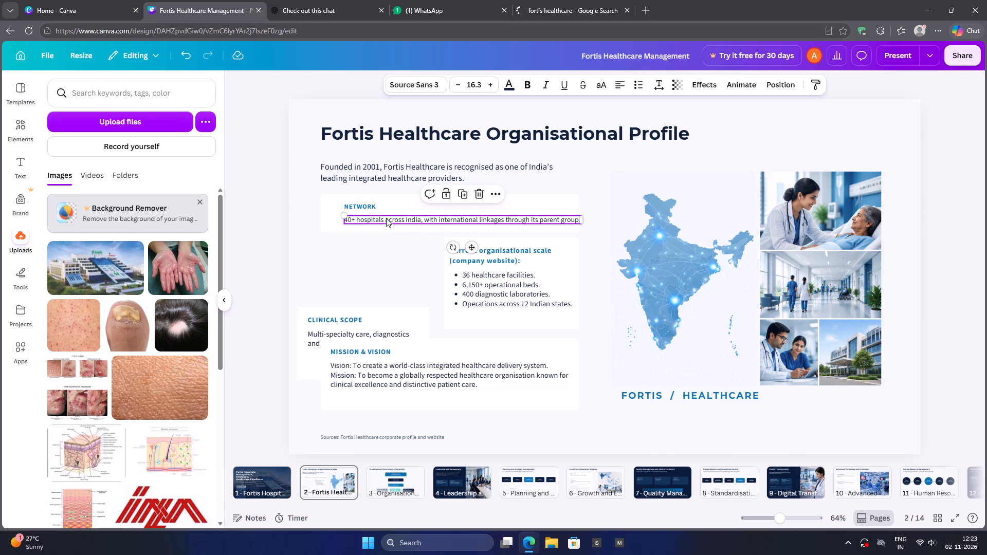
drag(386, 218, 375, 218)
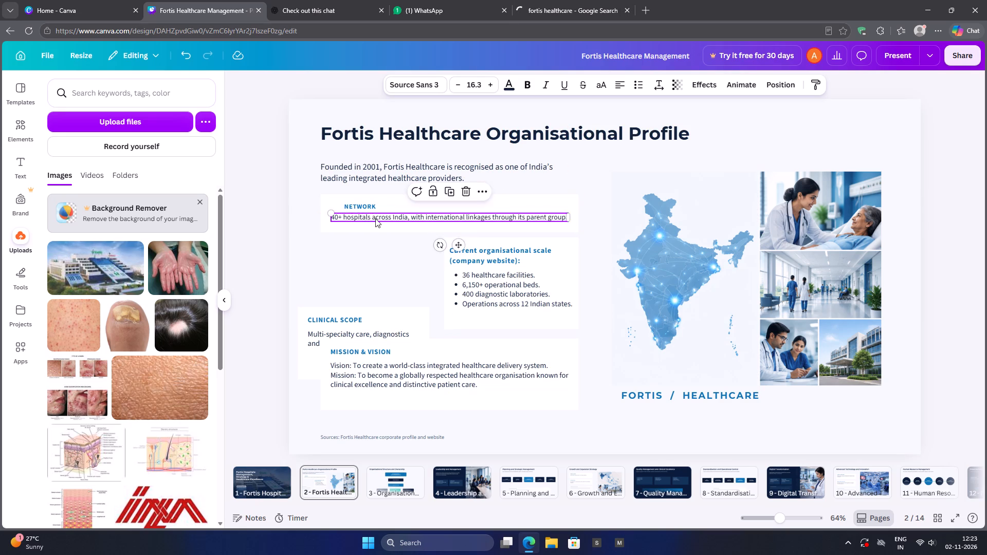
key(Down)
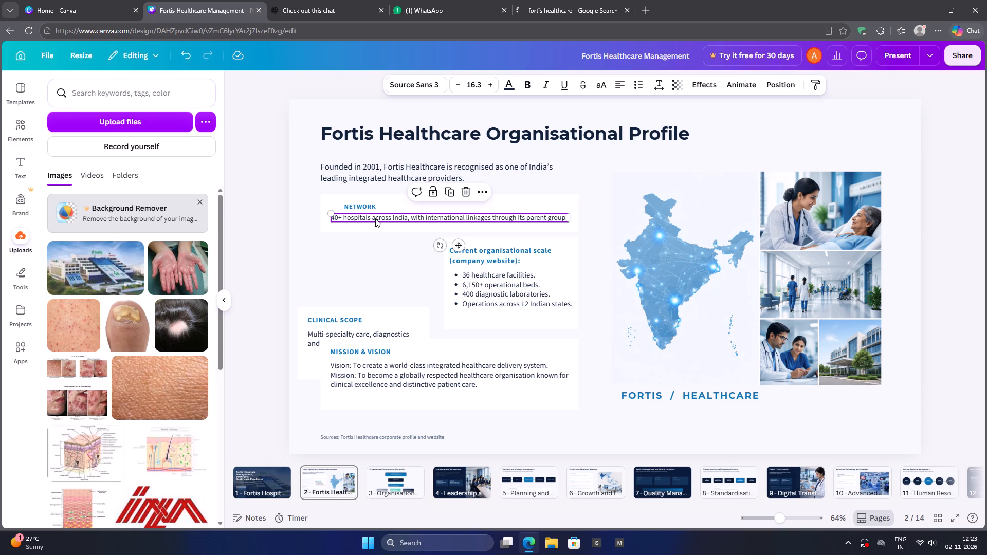
click(370, 207)
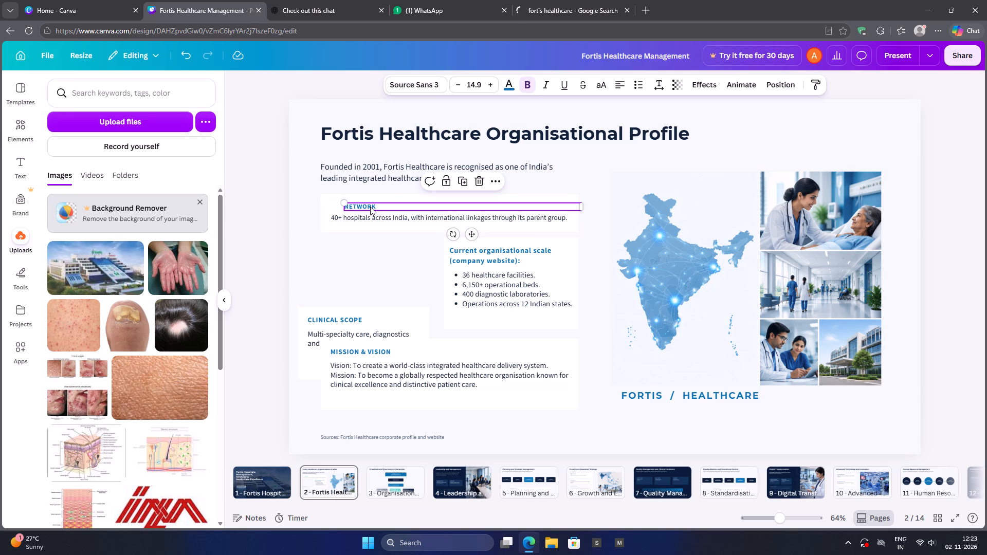
drag(370, 207, 357, 205)
click(266, 224)
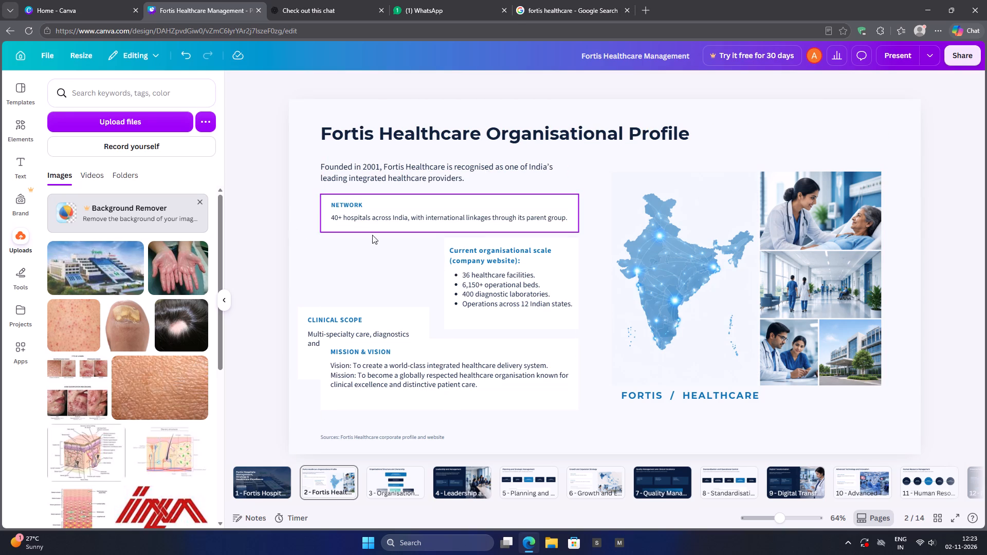
Place the Clinical Scope card beside the organisational scale card below Network, and resize it to about 355 × 214, left-aligned with Network.
click(400, 317)
drag(399, 315, 408, 249)
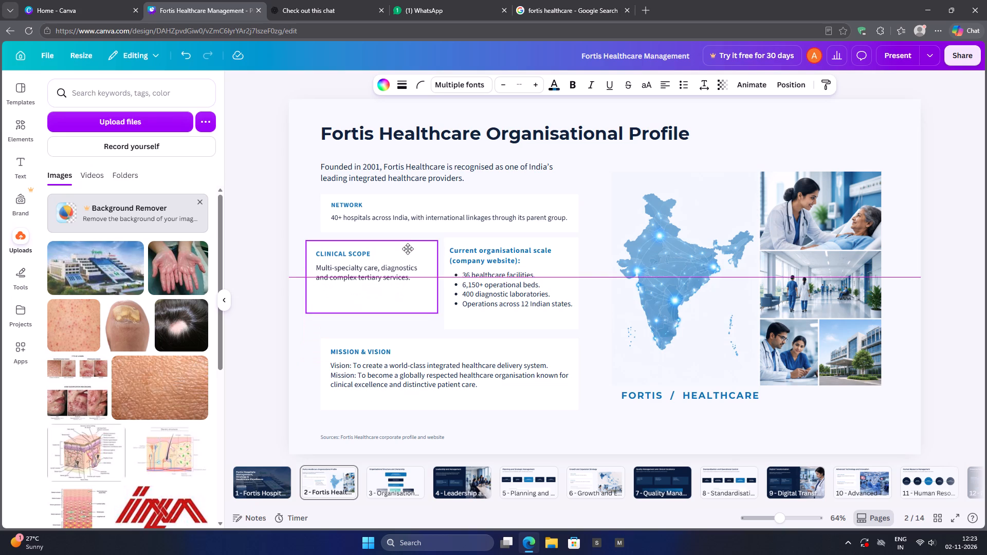
drag(408, 249, 410, 243)
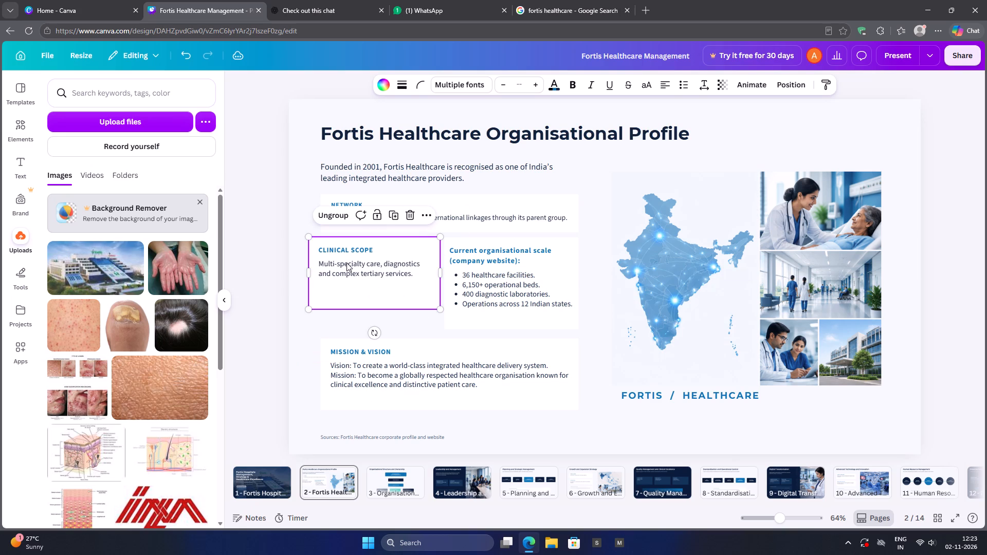
drag(308, 273, 319, 274)
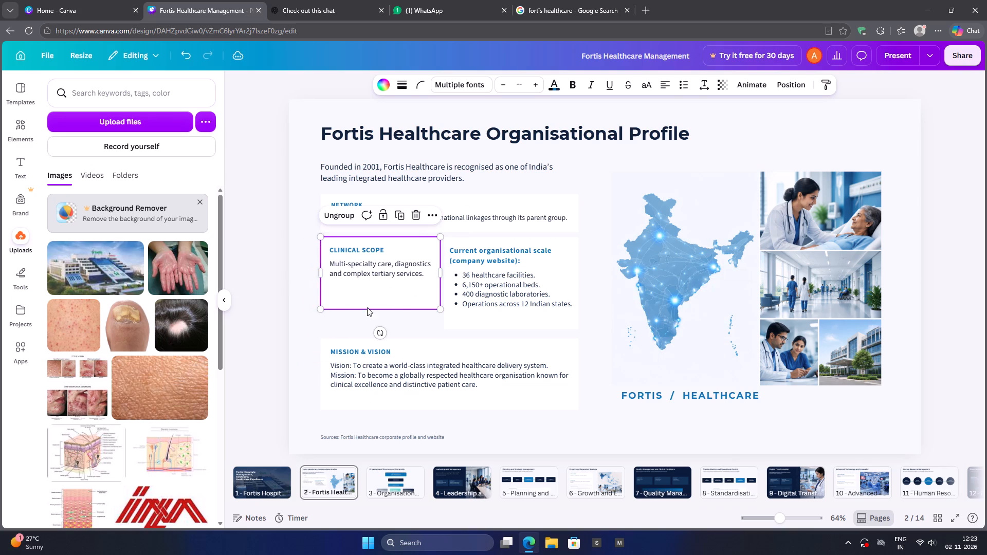
click(440, 309)
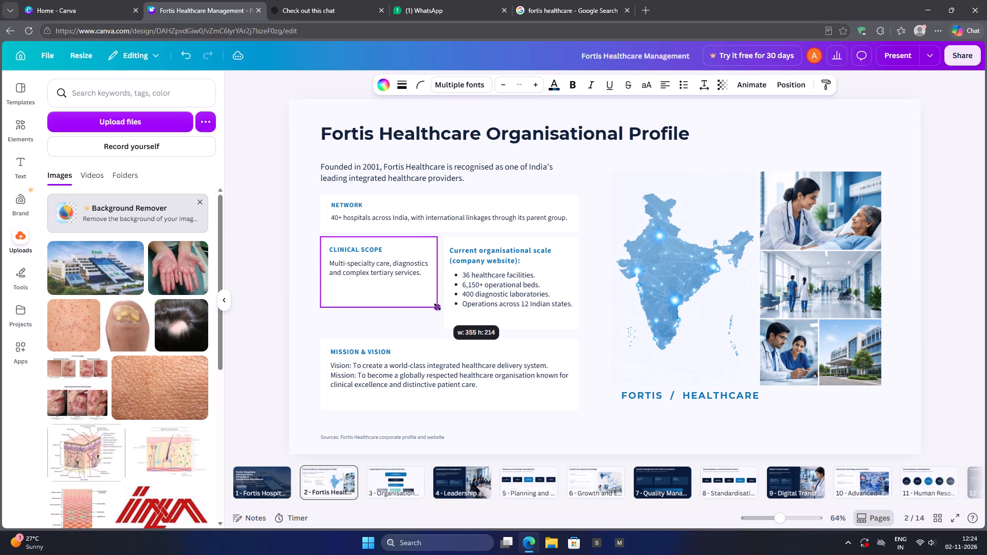
right_click(415, 297)
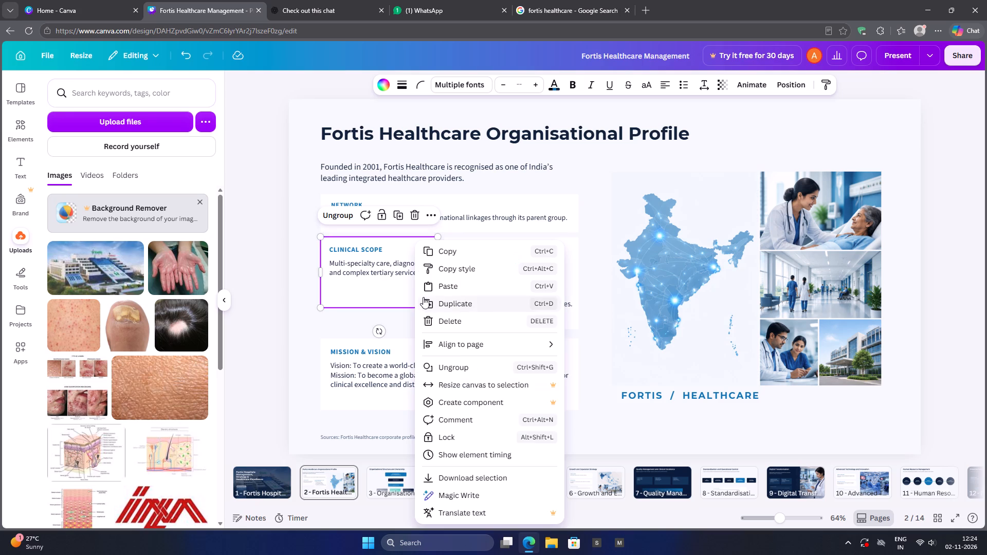
click(462, 364)
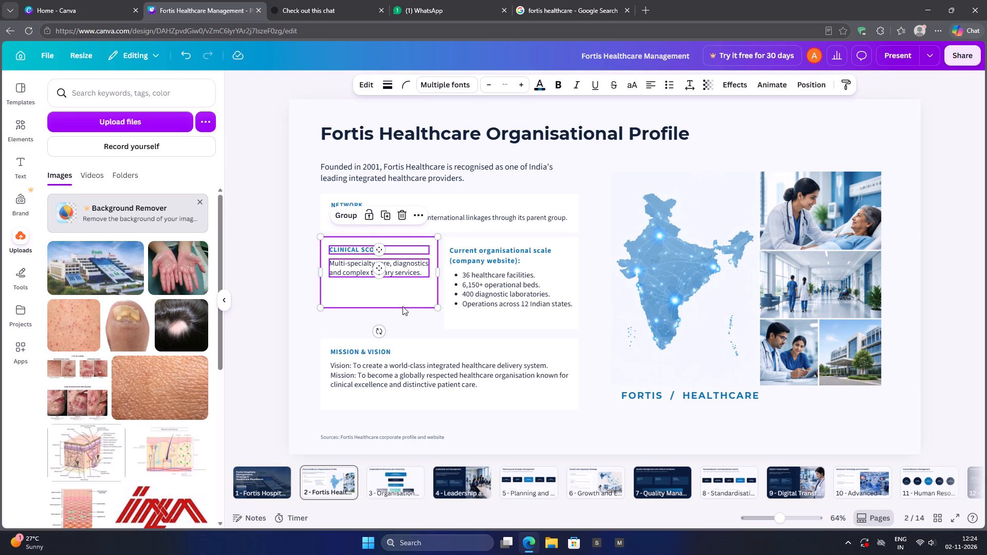
click(268, 300)
click(369, 294)
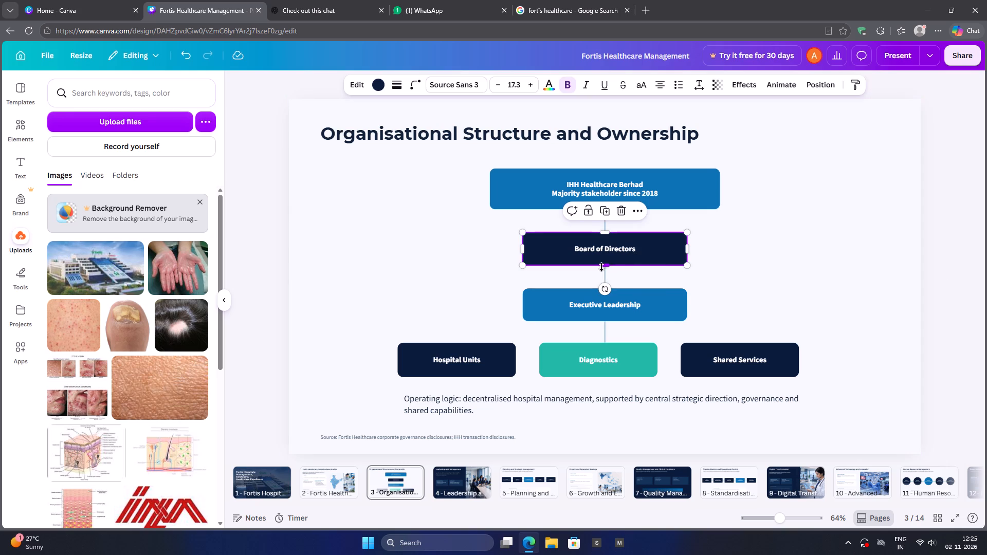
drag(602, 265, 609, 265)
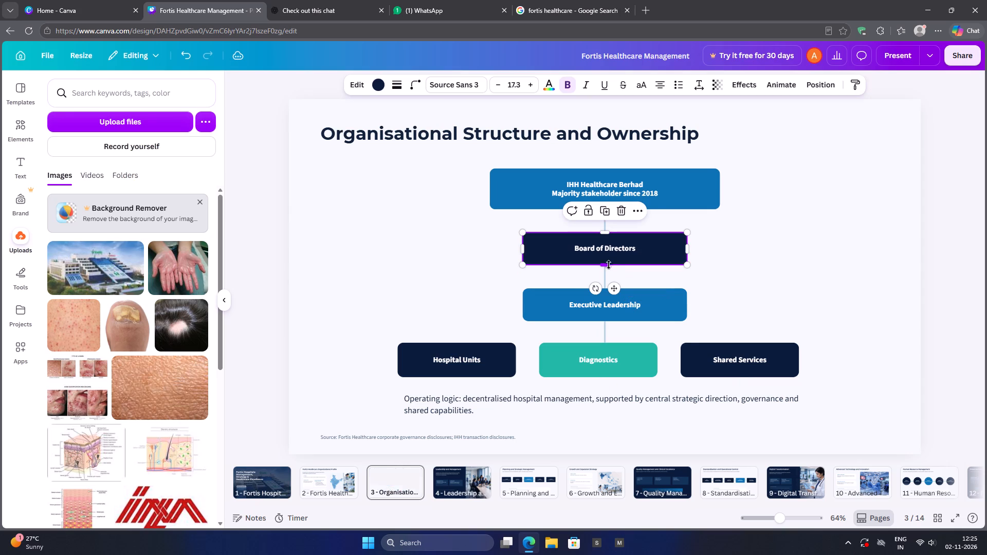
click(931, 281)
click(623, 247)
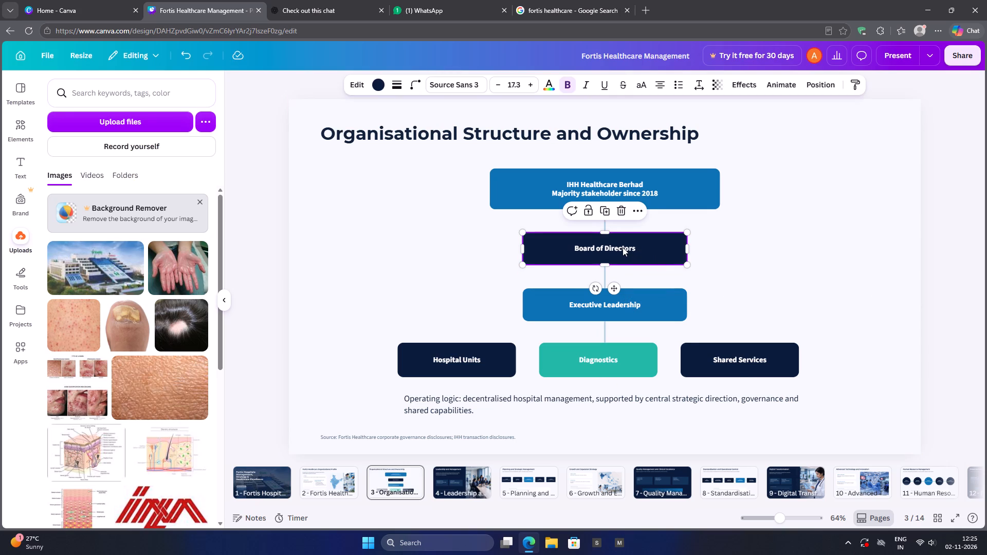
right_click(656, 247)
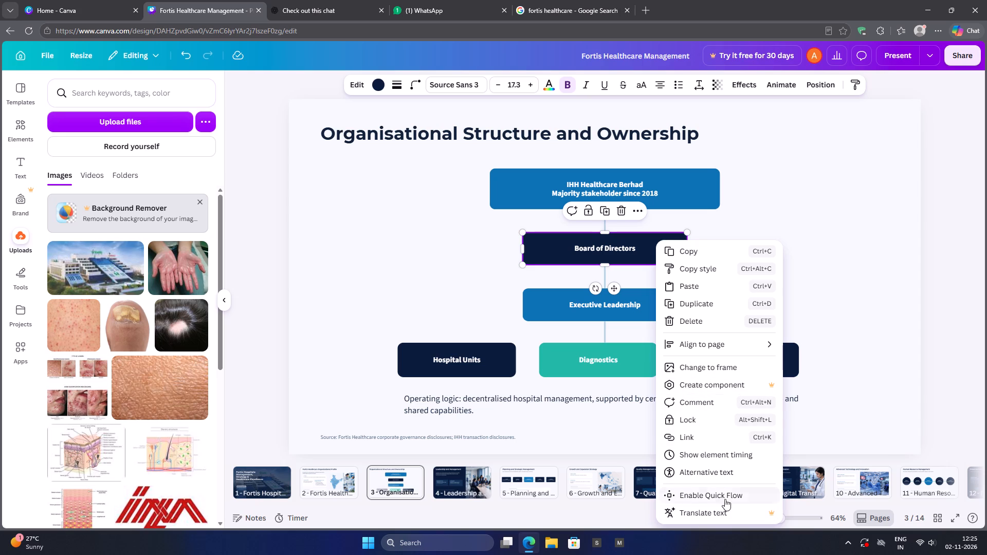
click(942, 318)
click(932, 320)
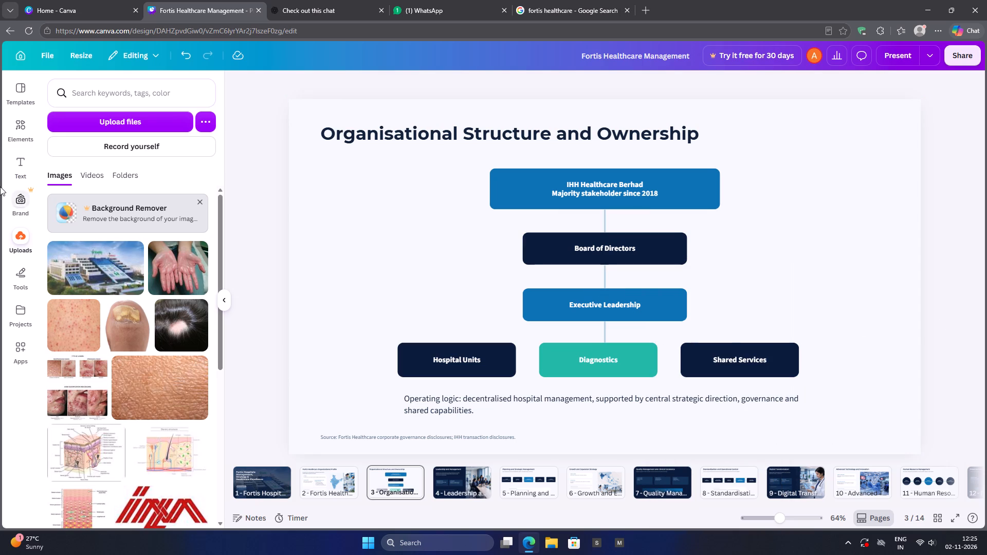
Add a text box on slide 3 and replace its placeholder with the copied "Corporate governance, major policies and long-term decisions.".
click(9, 173)
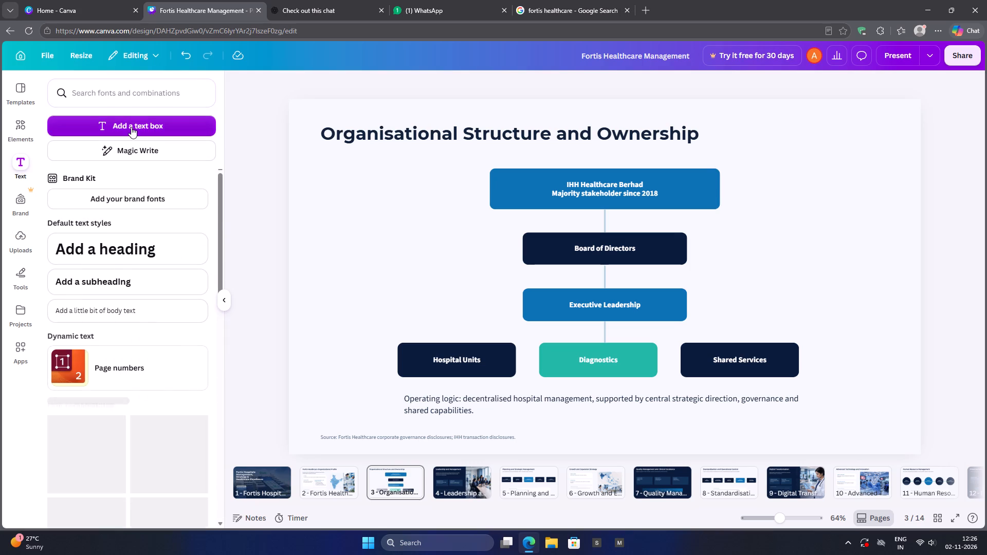
click(131, 127)
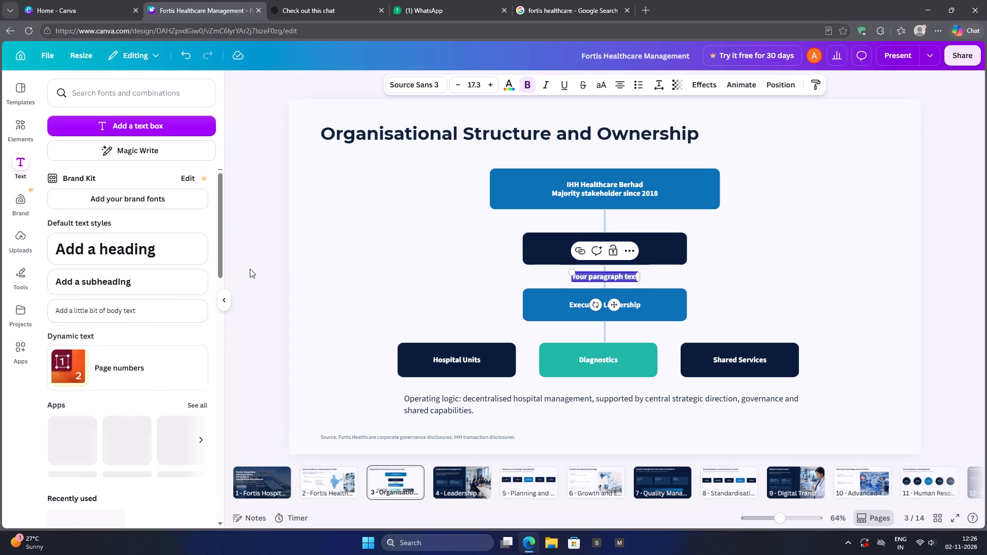
click(226, 301)
right_click(514, 275)
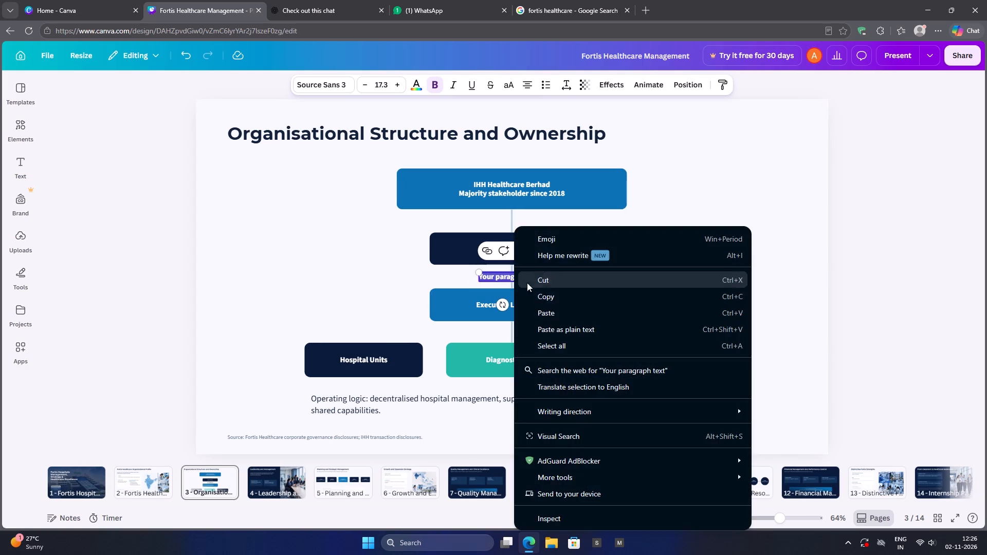
click(555, 314)
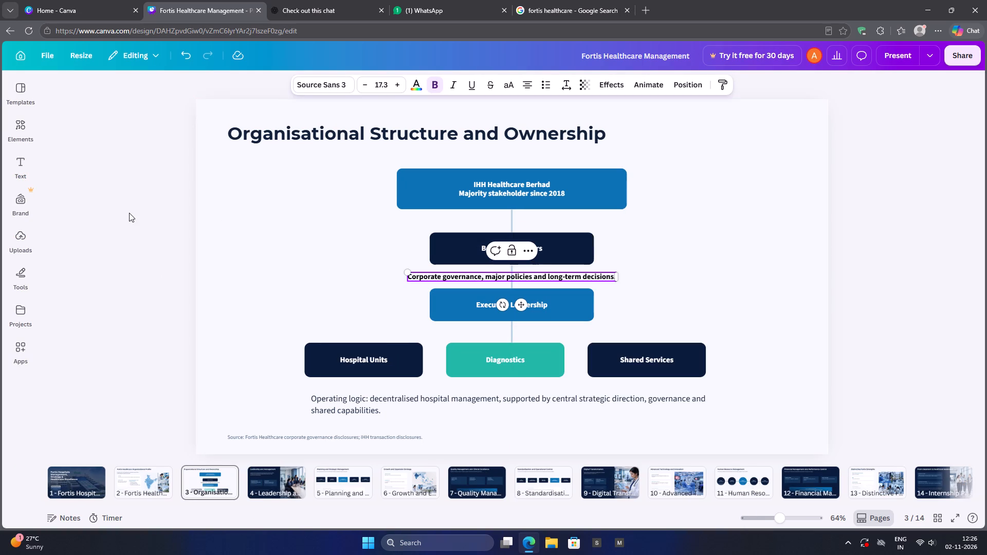
click(129, 213)
Remove bold from the new corporate governance text and set its colour to the off-white already used in the design.
click(473, 276)
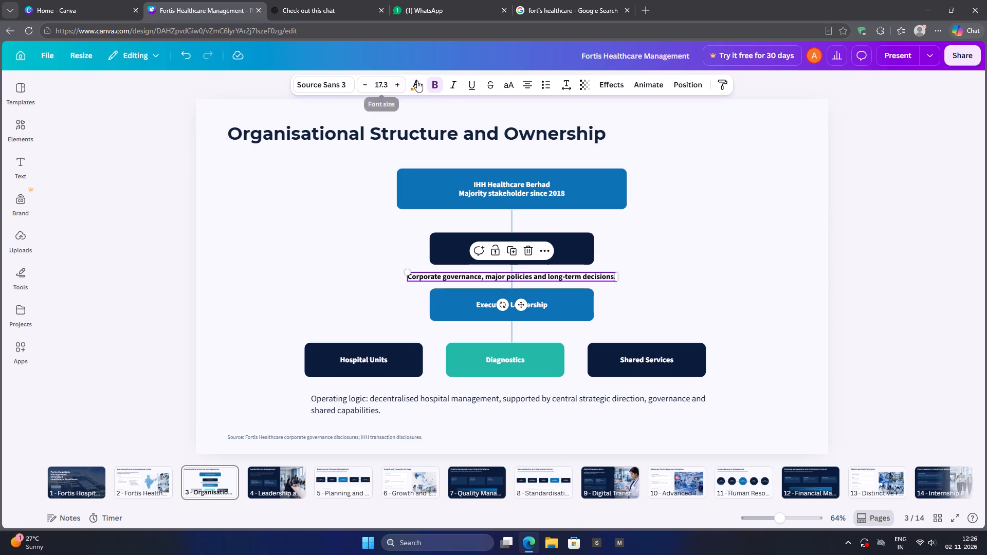
click(435, 84)
click(415, 85)
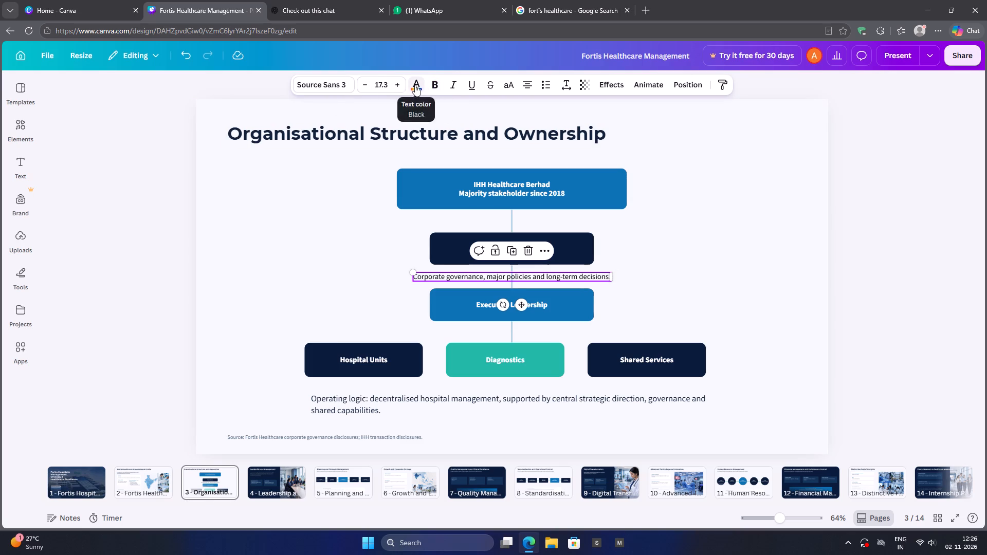
click(126, 227)
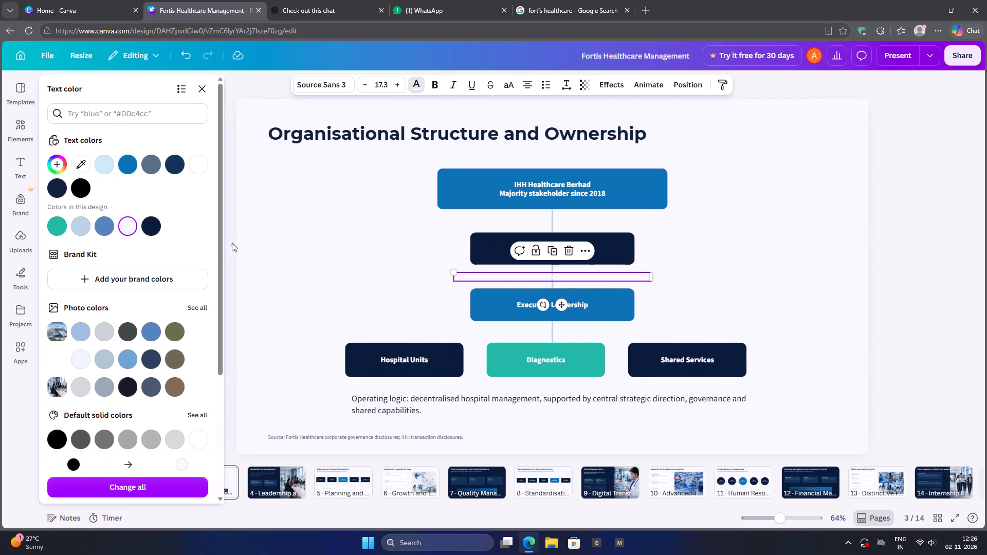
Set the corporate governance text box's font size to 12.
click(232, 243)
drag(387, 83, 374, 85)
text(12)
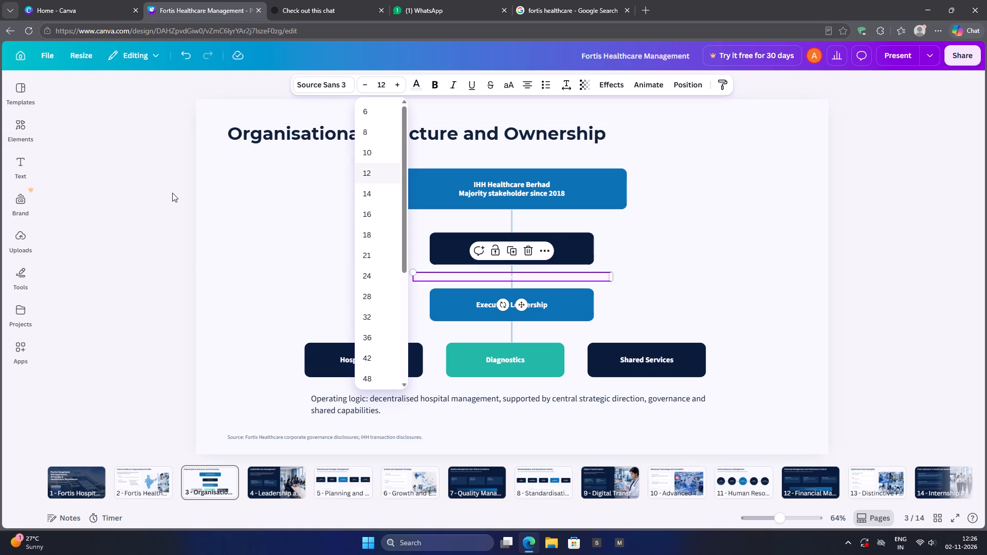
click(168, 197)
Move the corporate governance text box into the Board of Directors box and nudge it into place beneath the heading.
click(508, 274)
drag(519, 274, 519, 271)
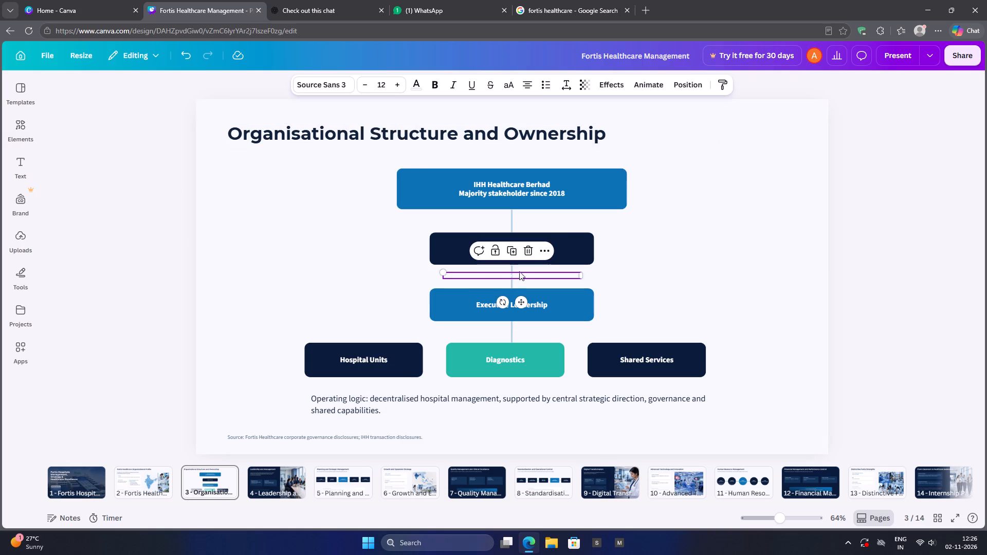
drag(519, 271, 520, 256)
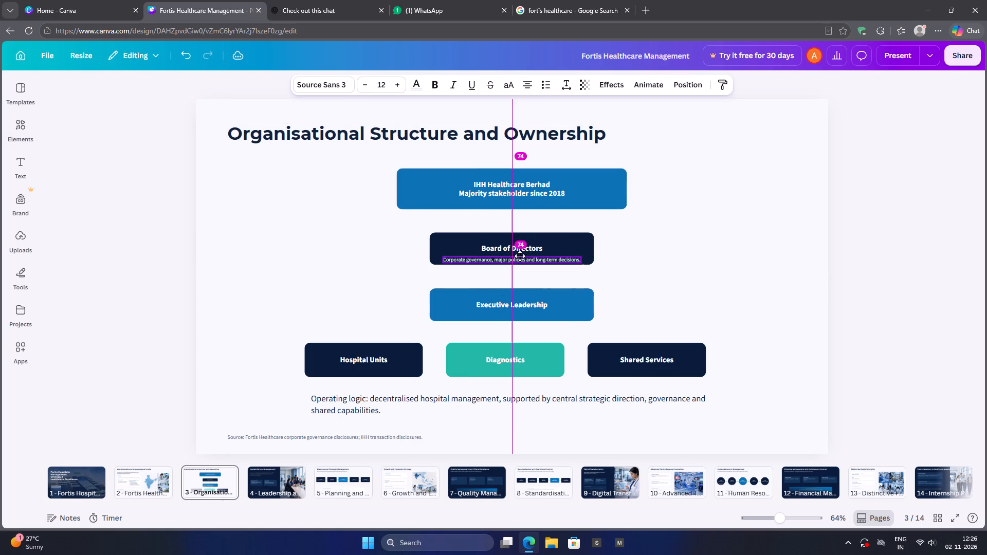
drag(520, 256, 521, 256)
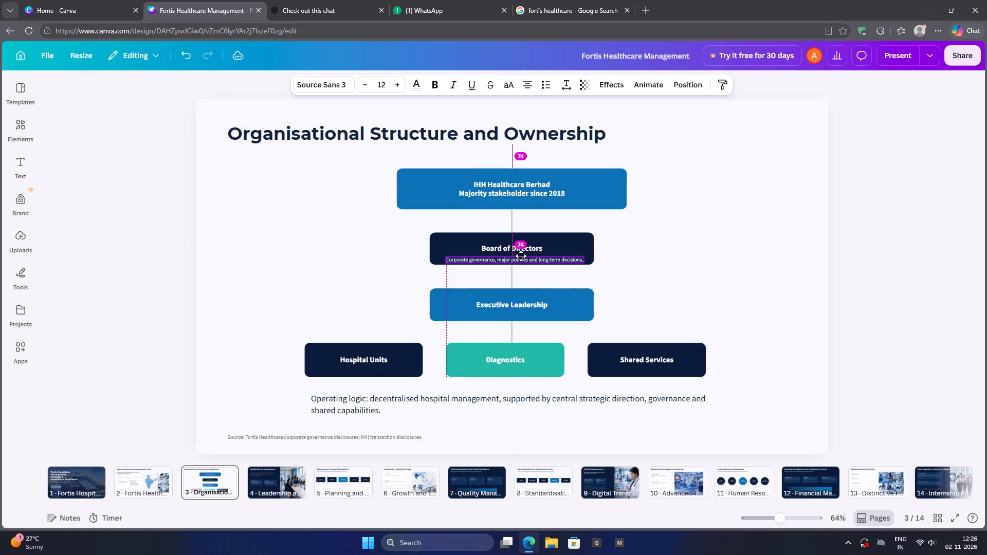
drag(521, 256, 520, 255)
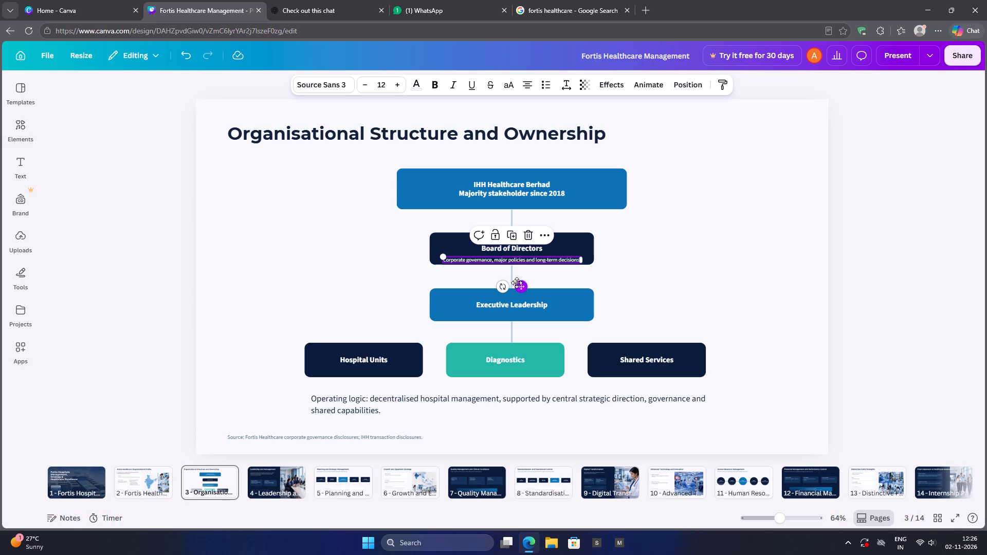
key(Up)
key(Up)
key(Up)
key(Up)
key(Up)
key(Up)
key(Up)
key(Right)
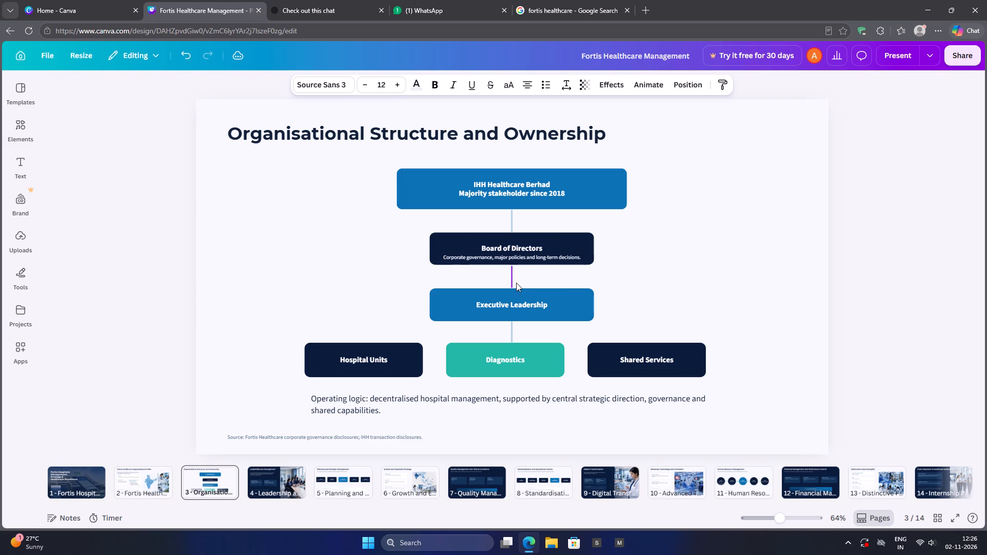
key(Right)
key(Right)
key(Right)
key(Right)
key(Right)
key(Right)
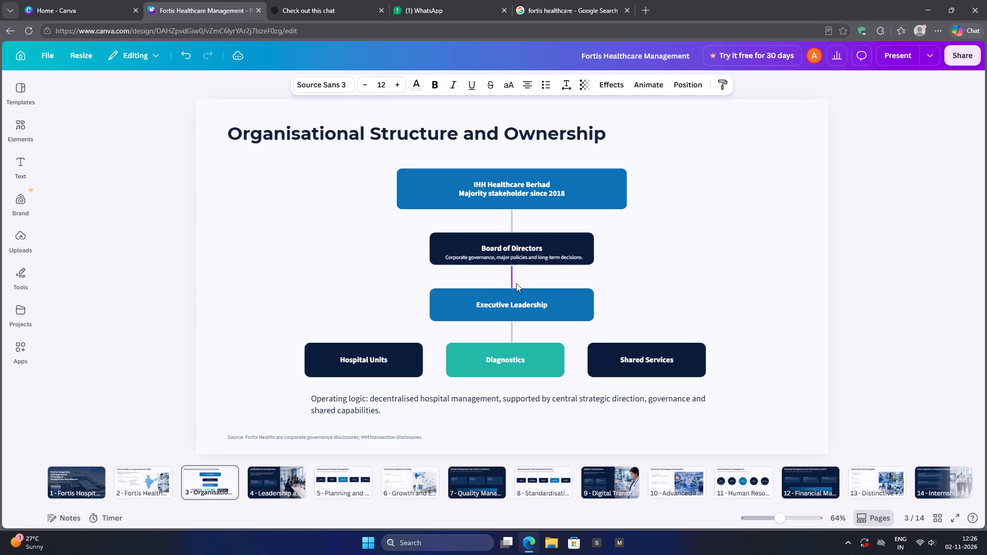
Copy the whole corporate governance sentence from its separate text box.
click(876, 271)
double_click(540, 256)
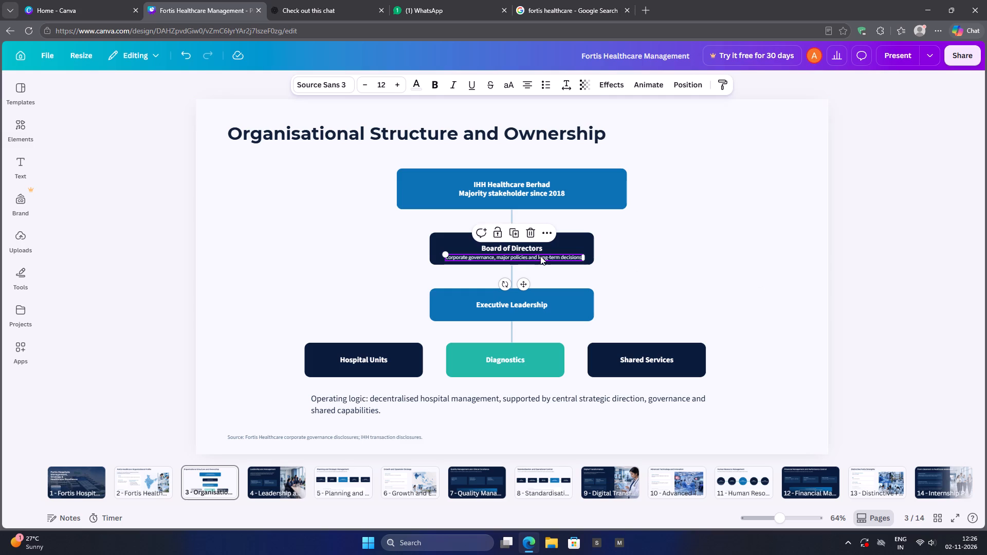
key(End)
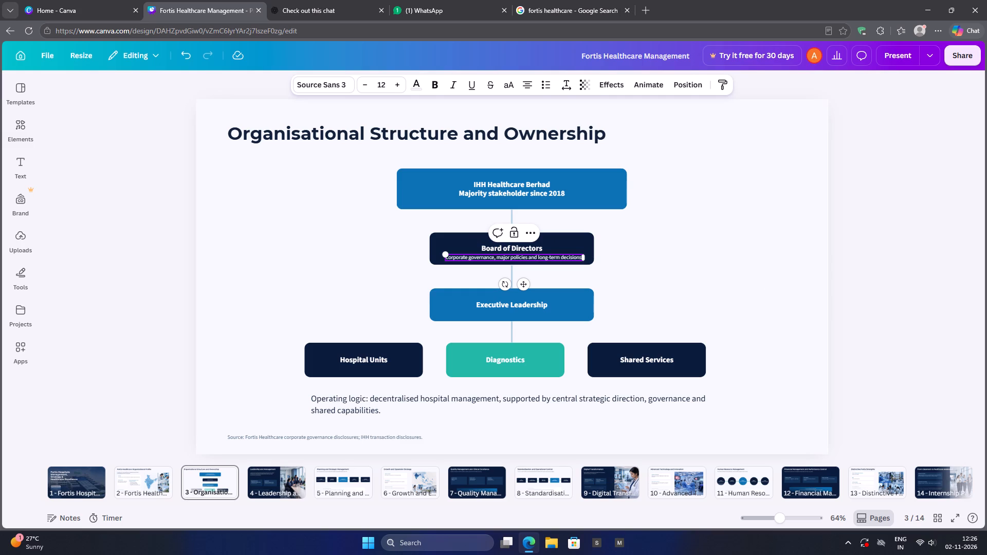
key(shift+Home)
right_click(545, 257)
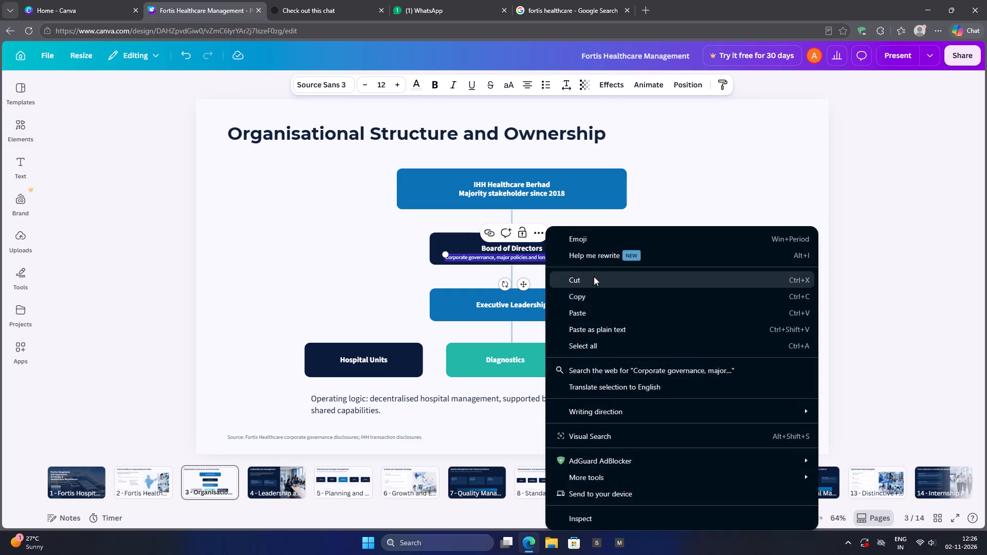
click(592, 298)
click(843, 254)
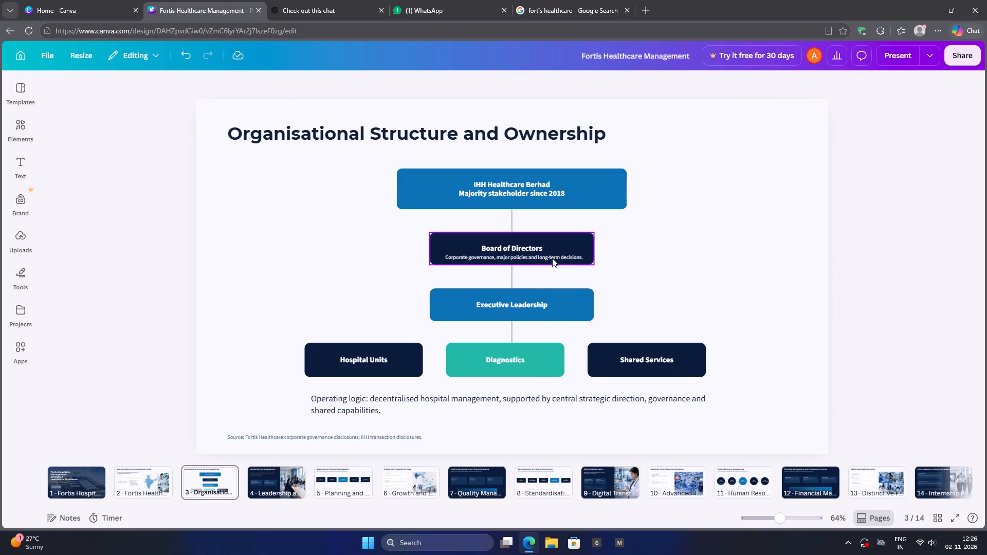
Move the separate text box off the Board of Directors box and paste the copied sentence on a new line below the box's heading.
drag(551, 257, 550, 270)
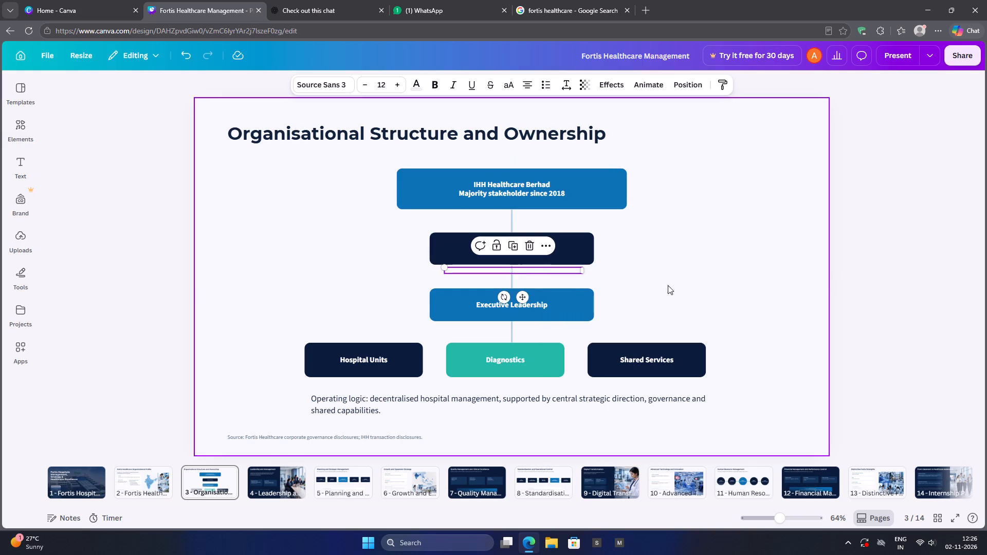
click(869, 280)
click(523, 245)
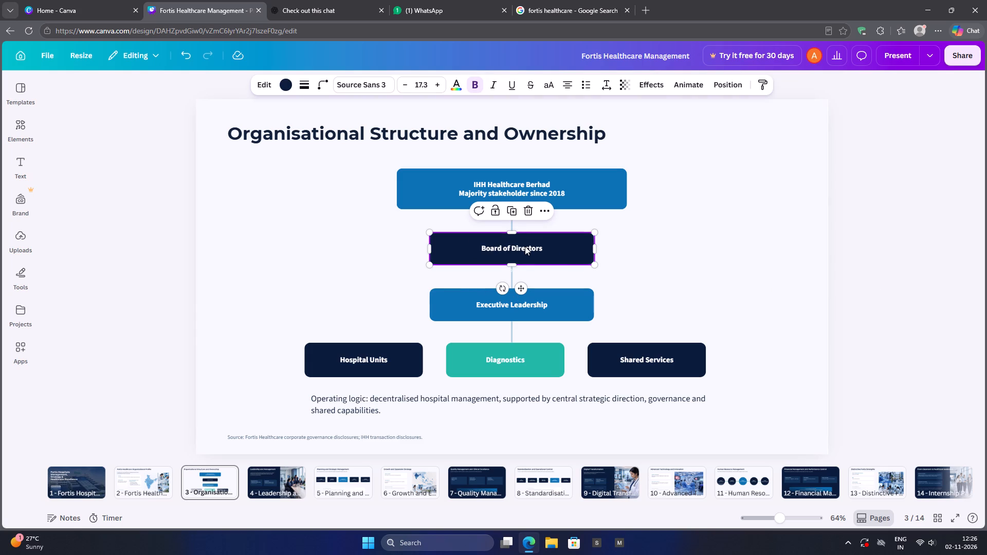
click(525, 246)
click(547, 248)
key(Return)
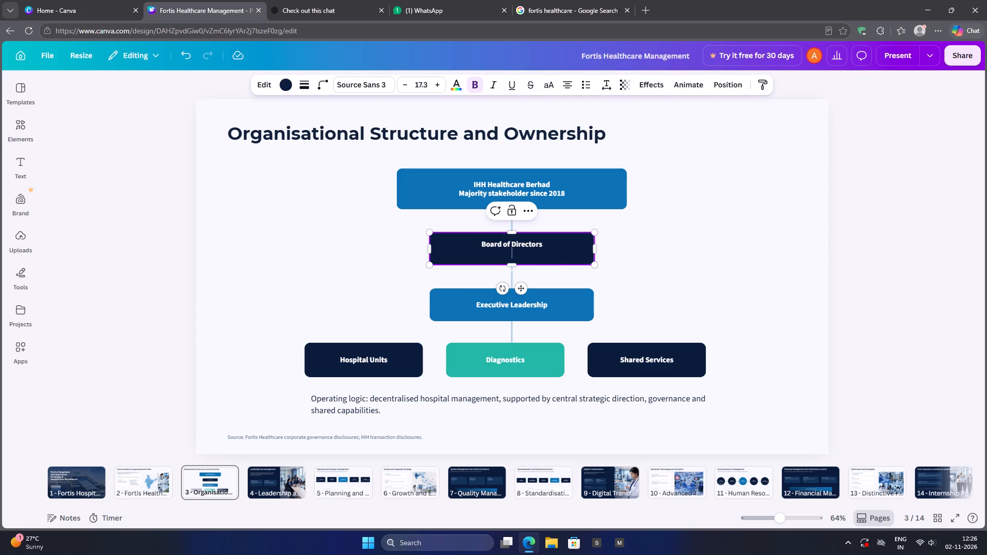
right_click(551, 256)
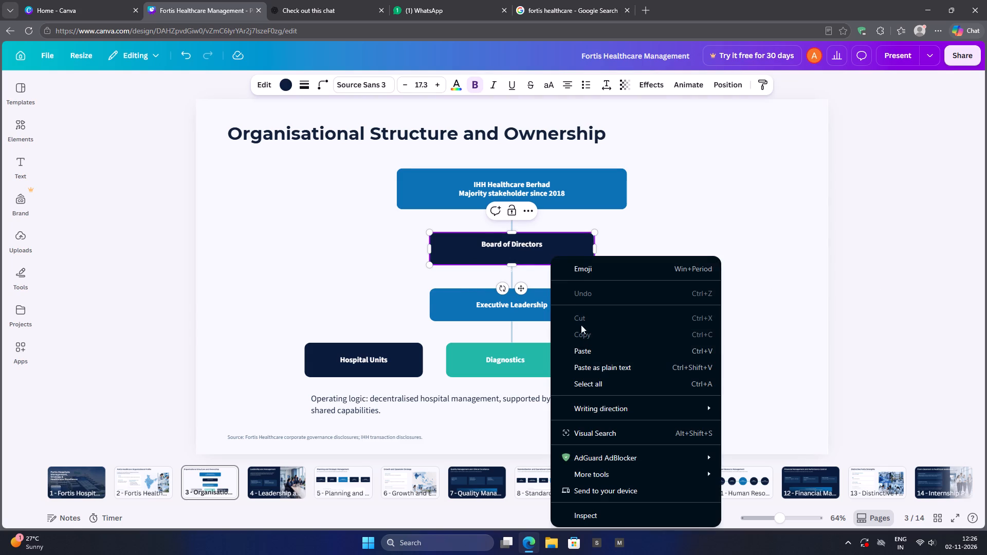
click(587, 348)
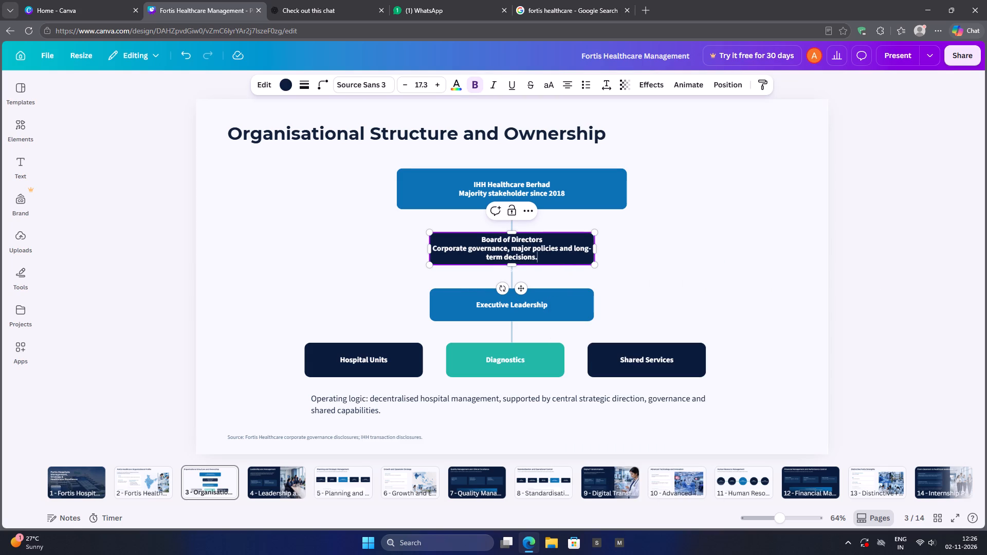
Set the corporate governance line inside the Board of Directors box to font size 13 and remove its bold.
drag(542, 253, 432, 246)
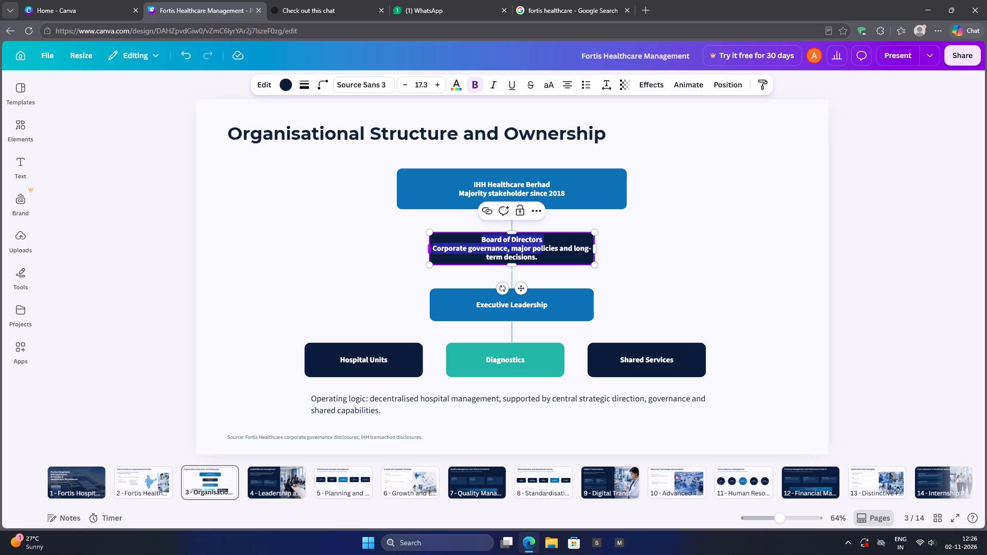
click(435, 249)
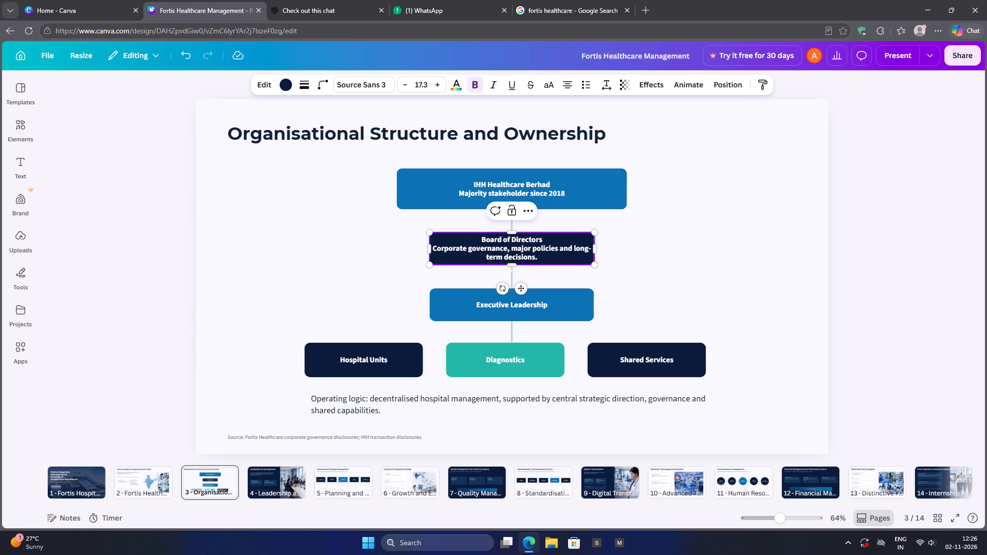
drag(556, 259, 439, 249)
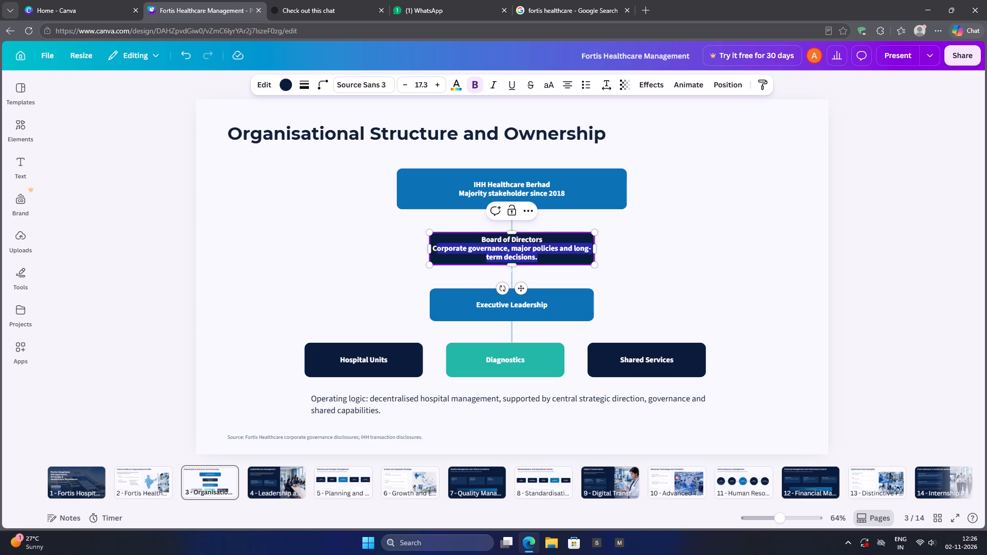
drag(439, 249, 434, 249)
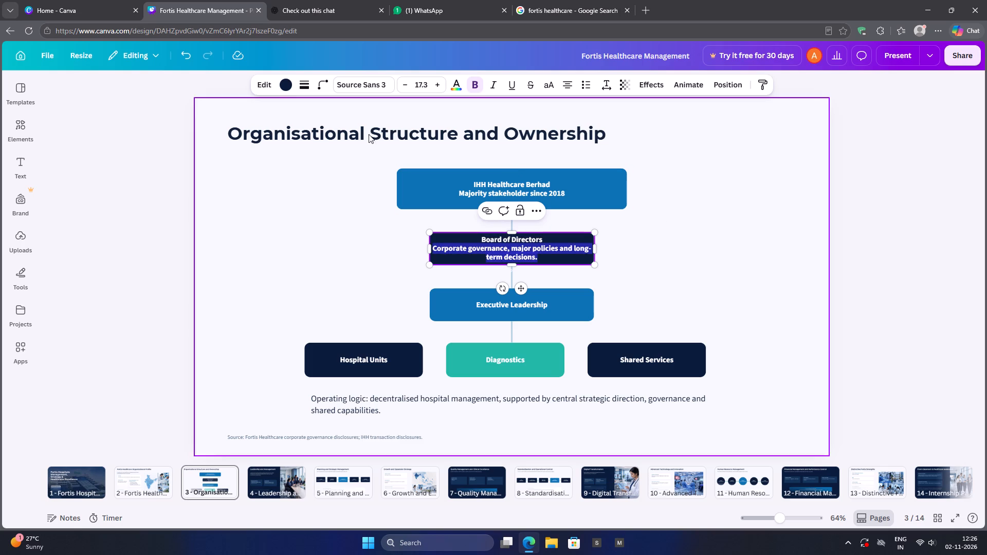
click(405, 84)
click(405, 84)
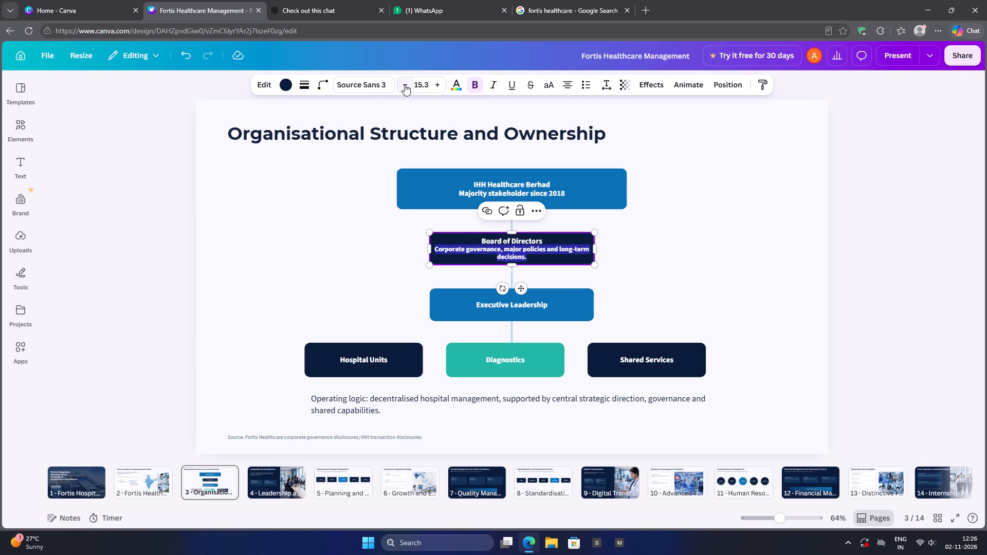
triple_click(405, 84)
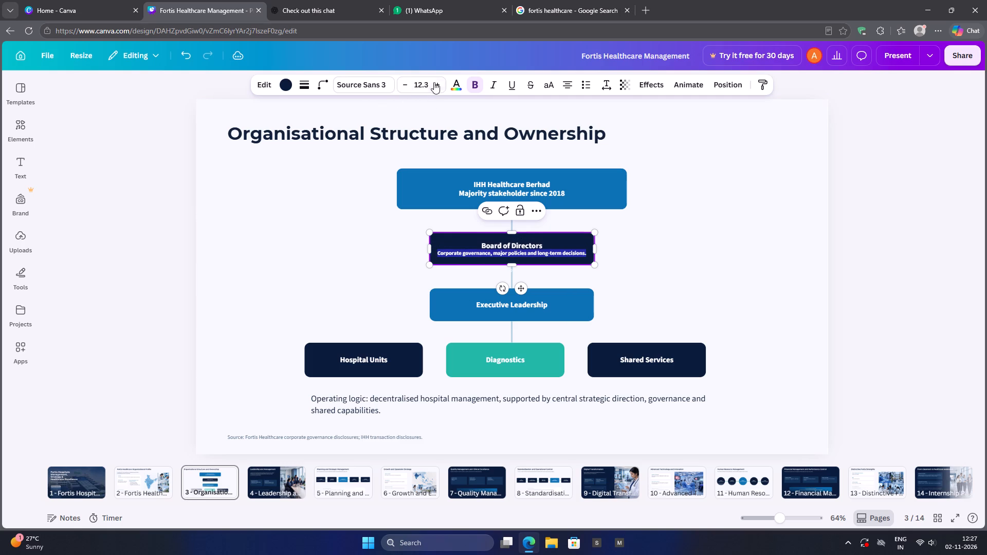
click(428, 82)
key(1)
key(2)
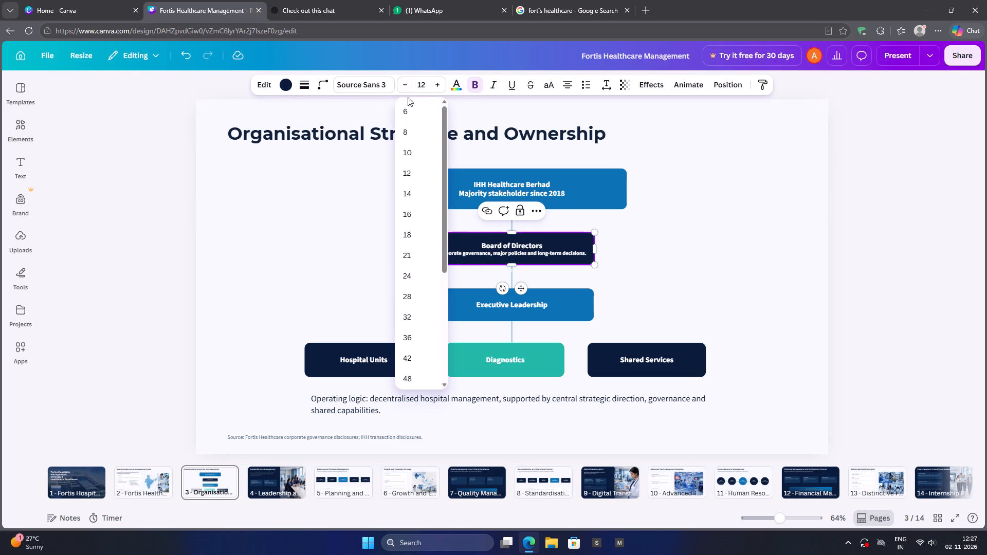
click(379, 87)
click(473, 81)
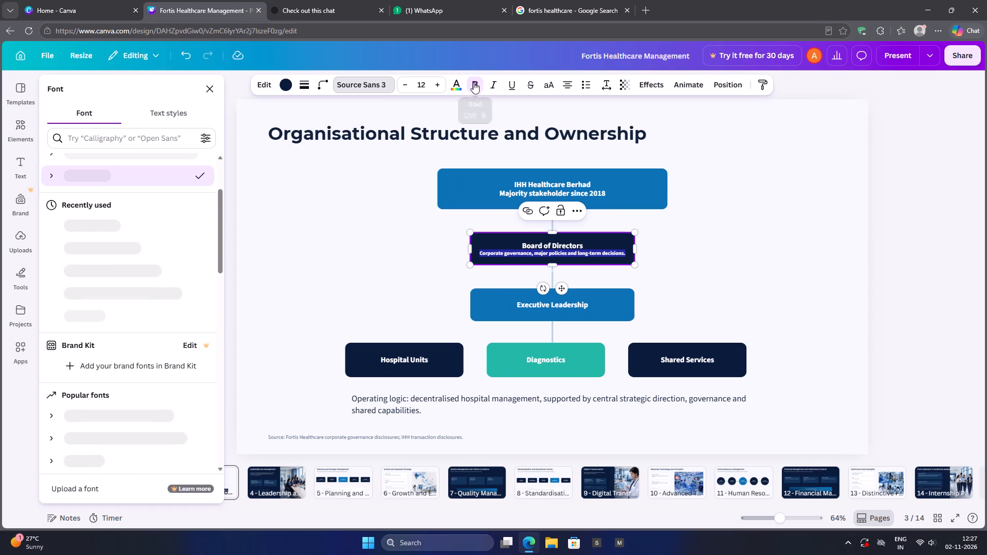
click(436, 84)
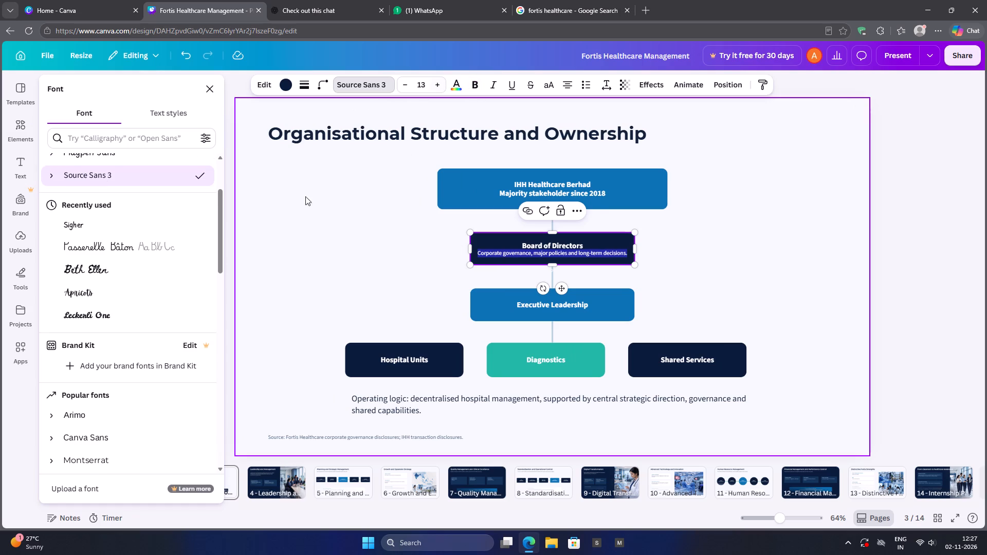
click(226, 209)
click(858, 261)
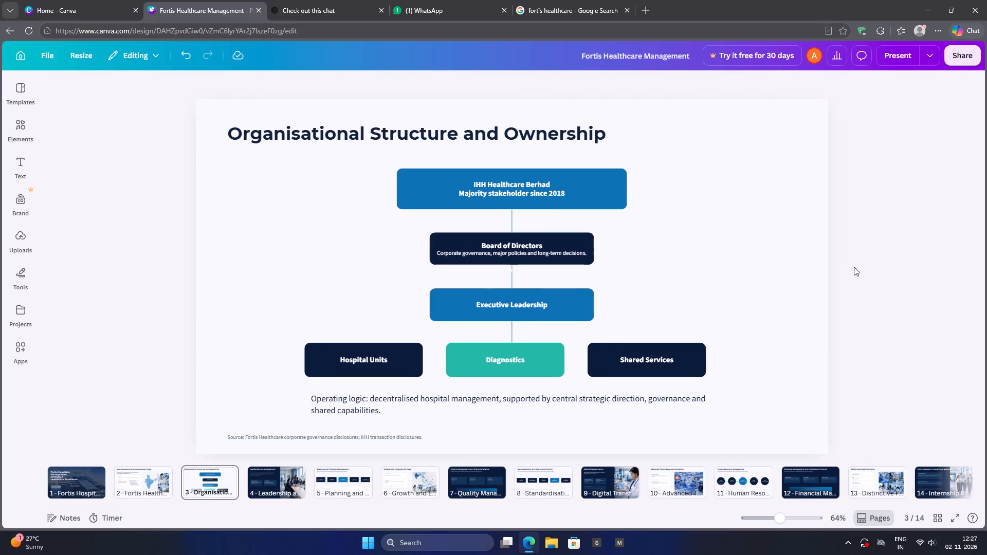
Delete the redundant corporate governance text box between the Board of Directors and Executive Leadership boxes.
click(538, 272)
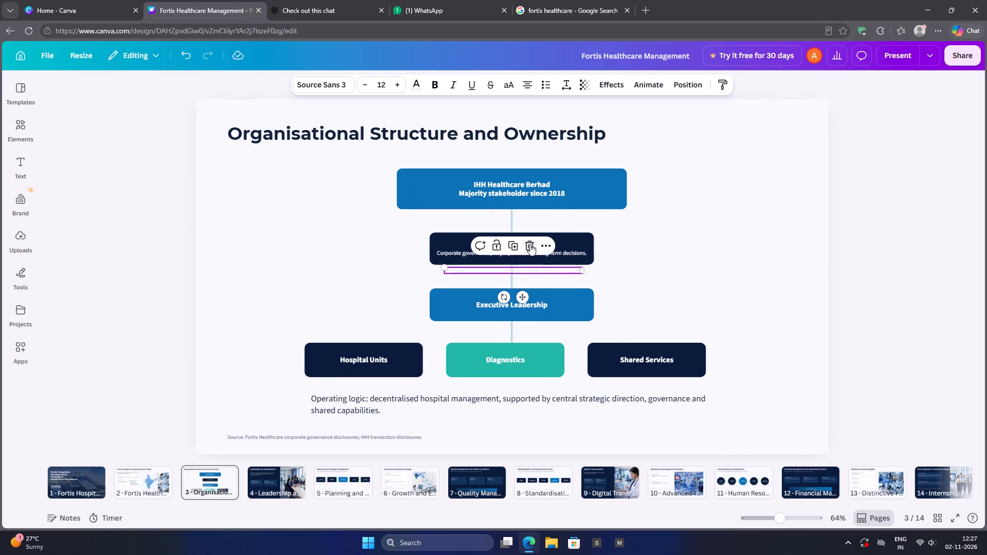
click(530, 244)
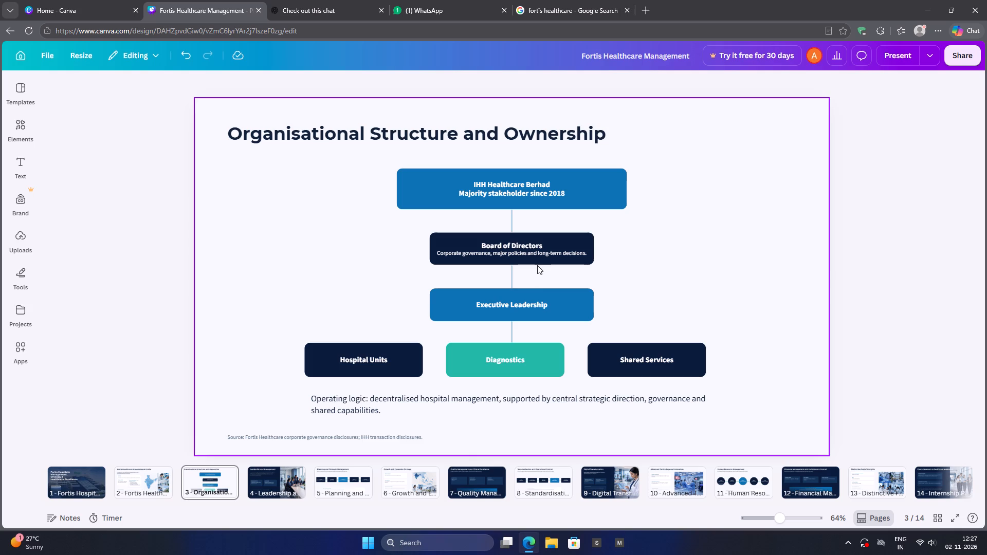
click(537, 253)
click(546, 250)
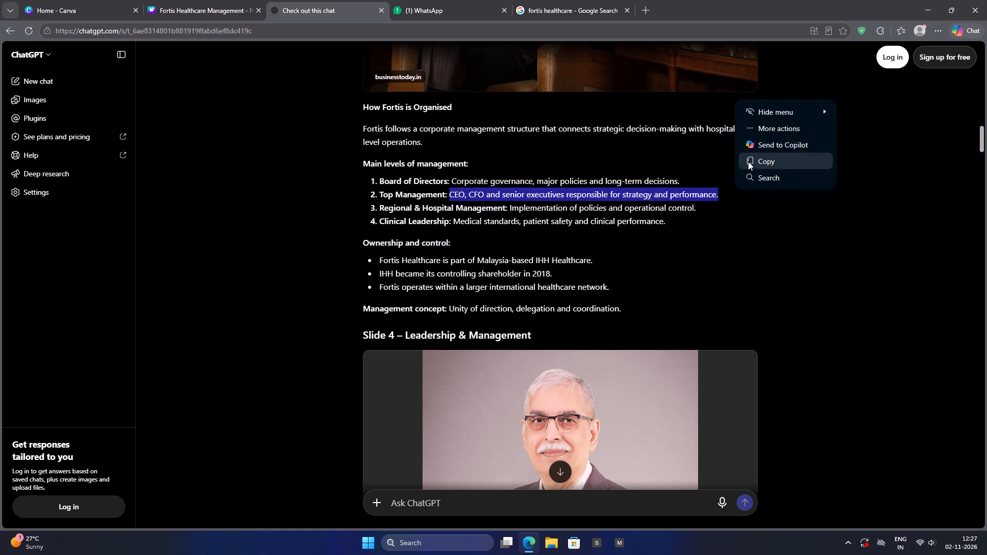
click(748, 161)
click(235, 0)
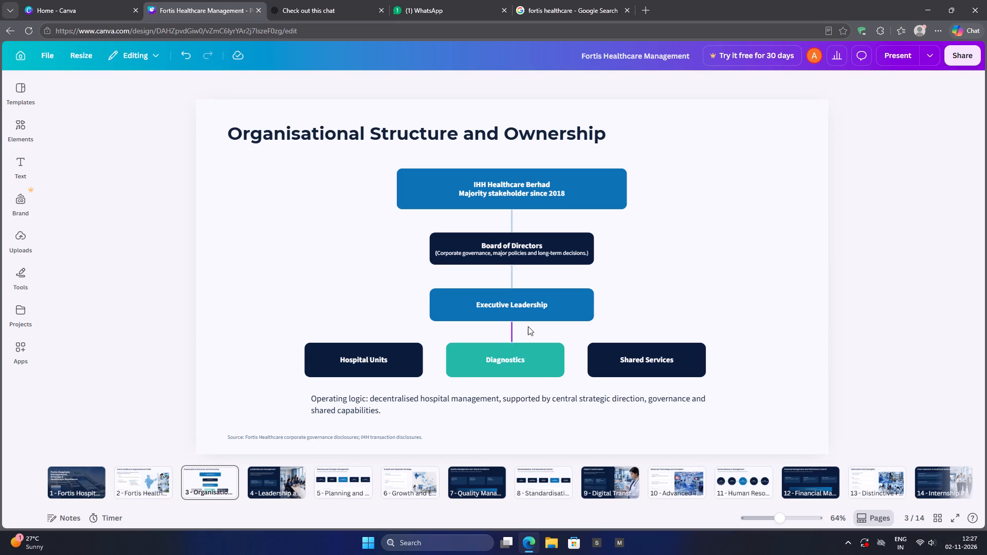
click(529, 307)
click(552, 300)
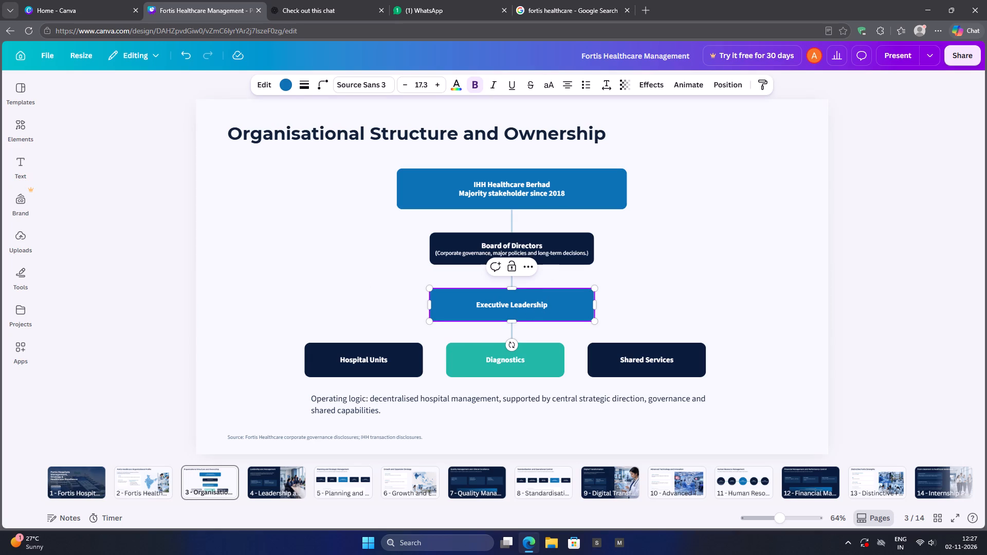
key(Return)
right_click(537, 307)
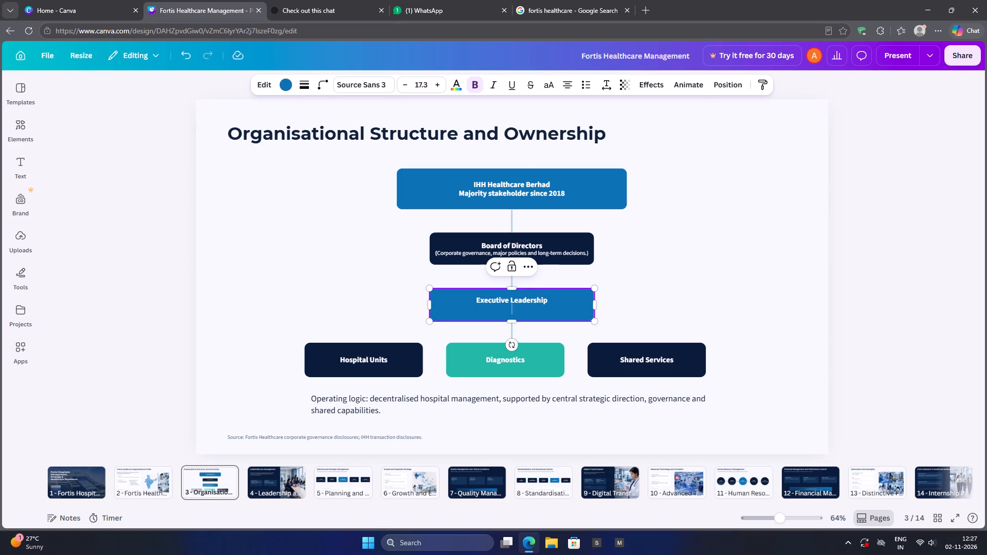
click(576, 134)
Remove the bold from the pasted description in the Executive Leadership box and set its font size to 13.
drag(569, 315, 434, 305)
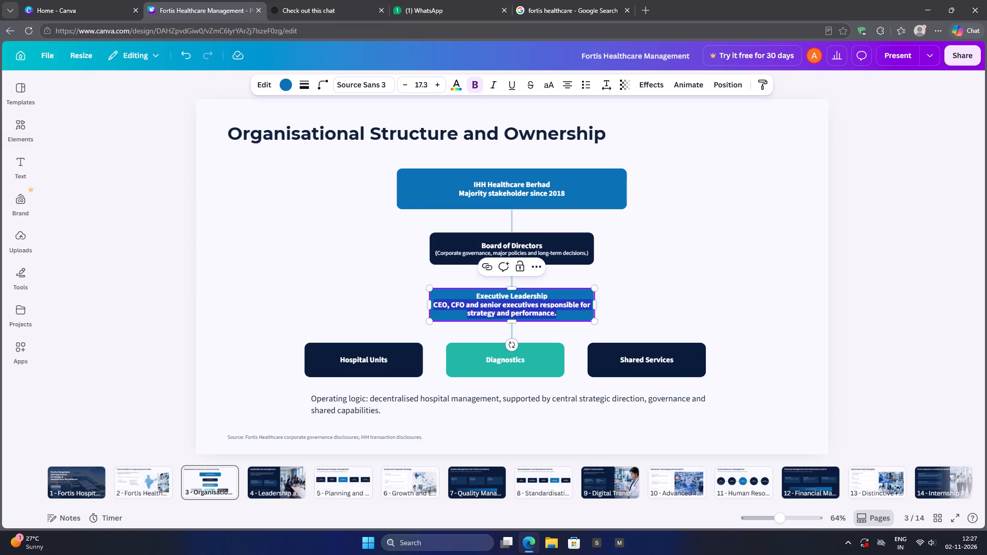
click(471, 86)
click(428, 83)
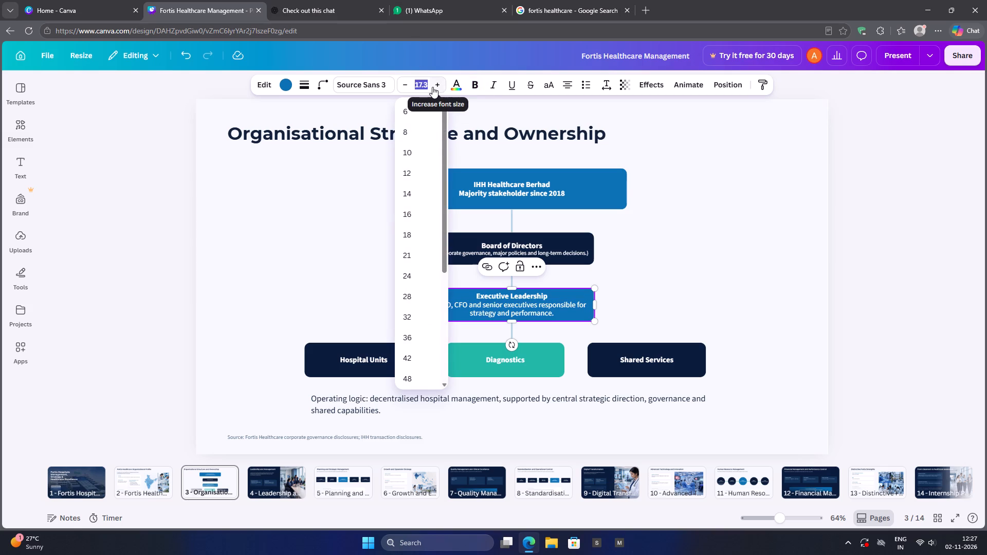
text(13)
key(Return)
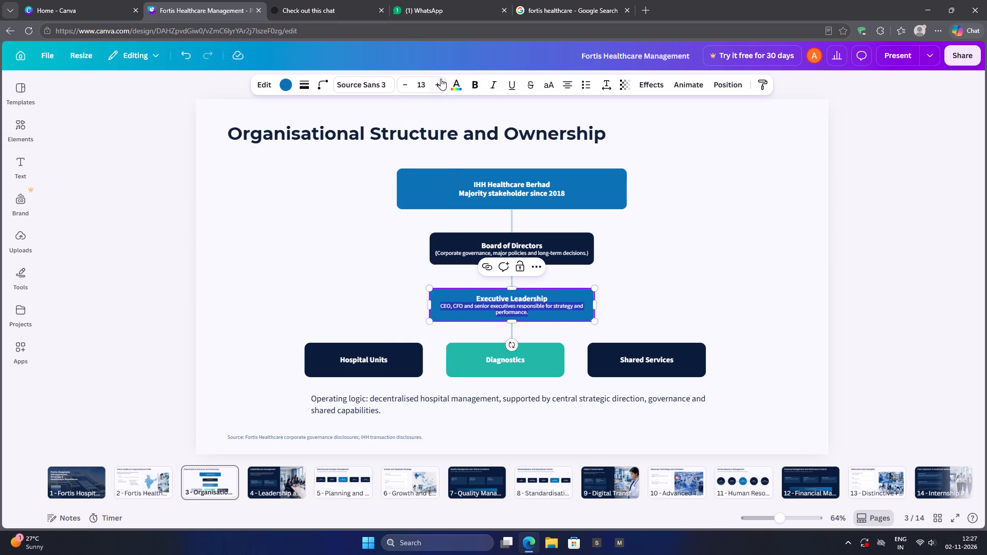
Widen the Executive Leadership box to about 545 so its description fits on one line, and recentre it in the chart.
drag(596, 308, 604, 308)
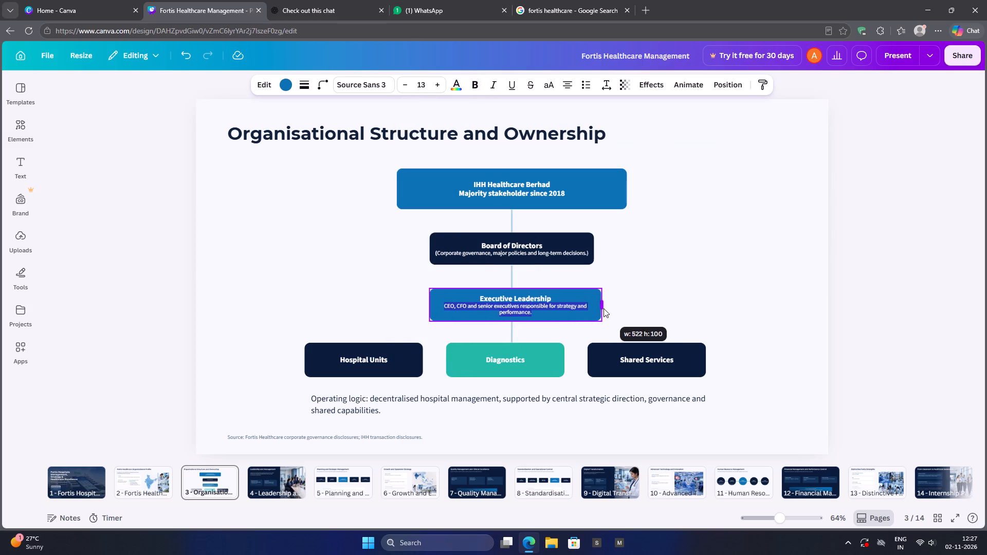
drag(604, 308, 611, 308)
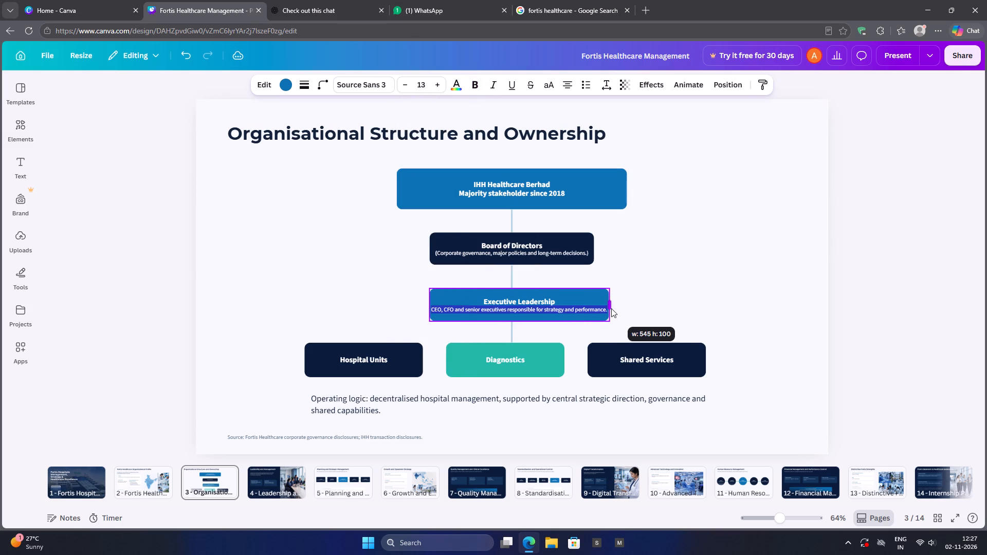
drag(611, 308, 612, 308)
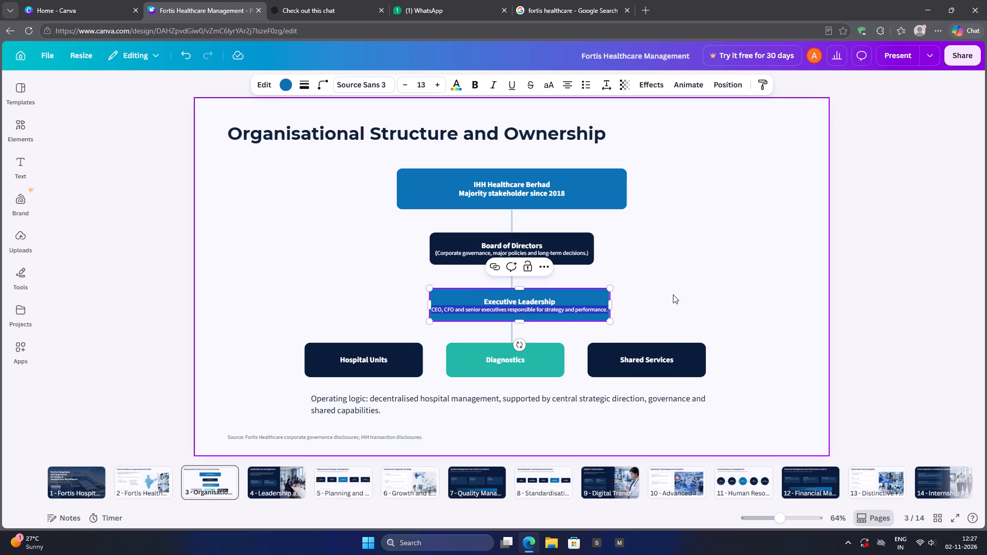
key(shift+Left)
key(shift+Left)
click(837, 294)
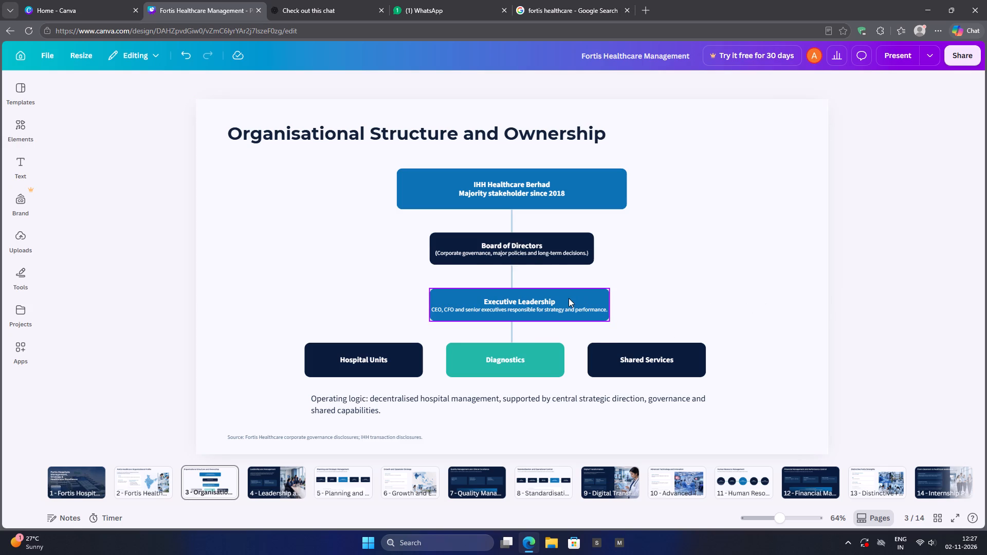
drag(569, 298, 562, 298)
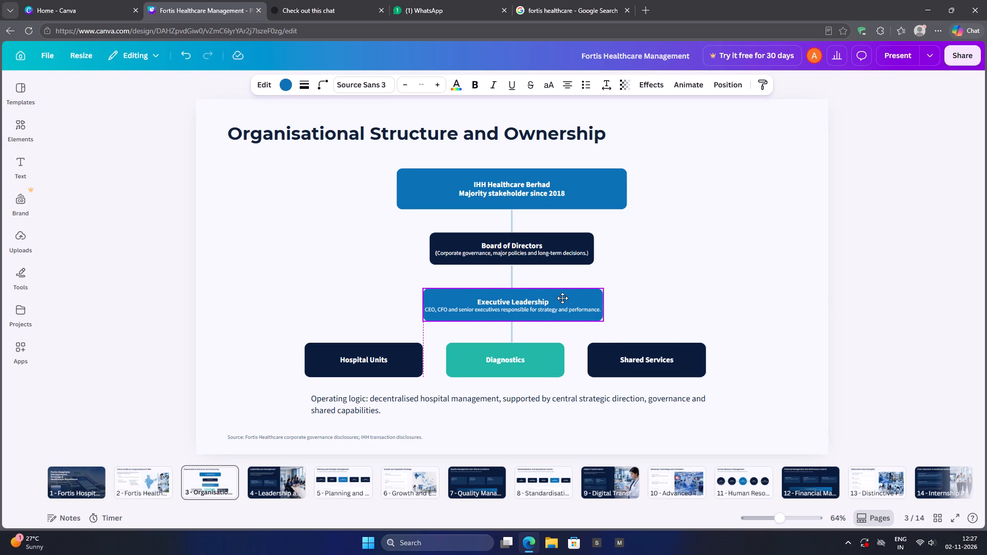
drag(562, 298, 559, 298)
click(930, 303)
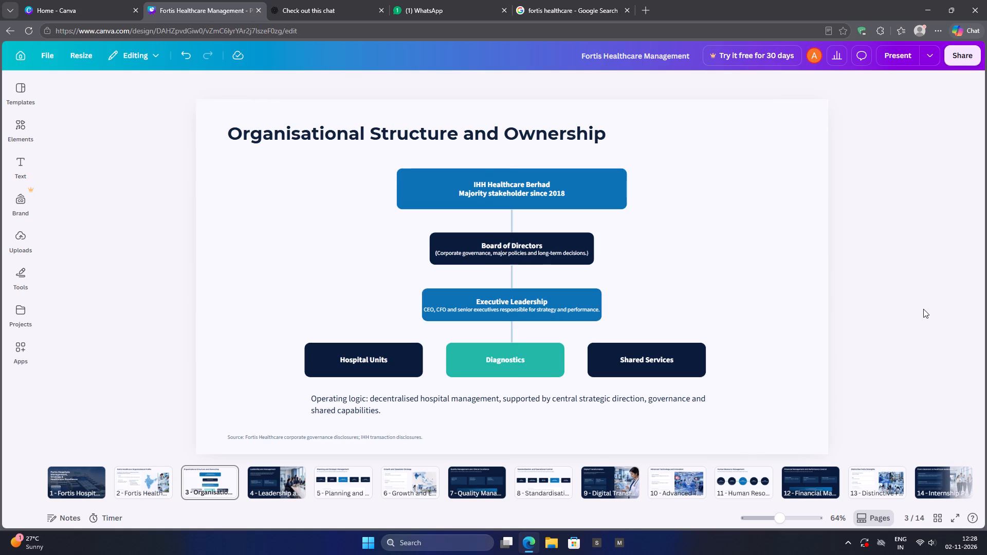
Widen the Executive Leadership box slightly on both sides for text margin and nudge it back into line with the connector.
double_click(579, 309)
click(589, 309)
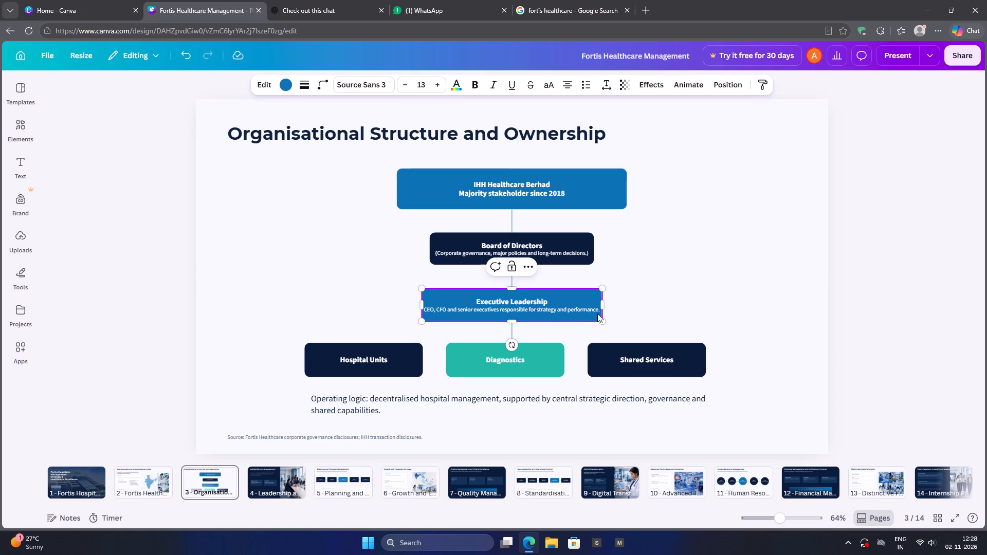
click(603, 303)
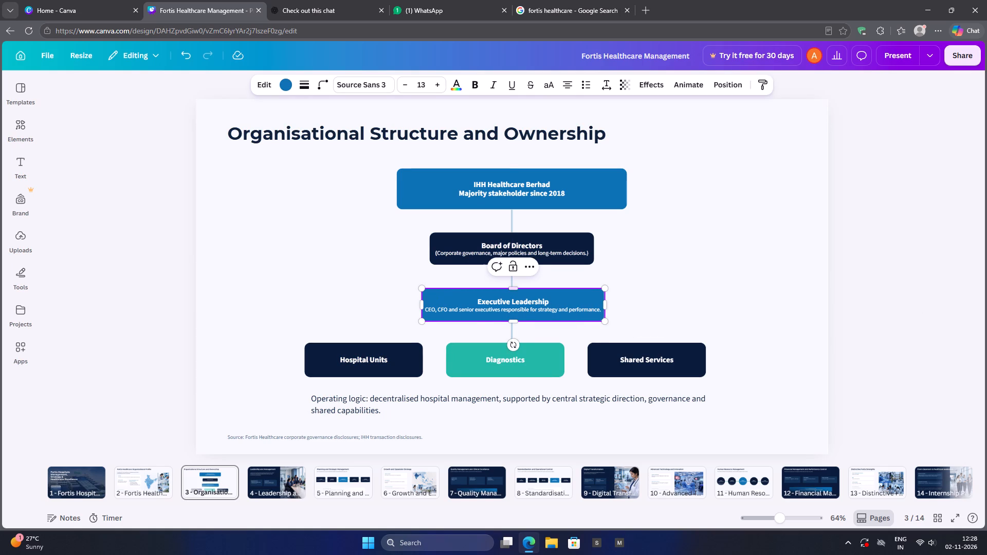
drag(422, 302, 413, 302)
key(Right)
key(Right)
key(Right)
click(892, 312)
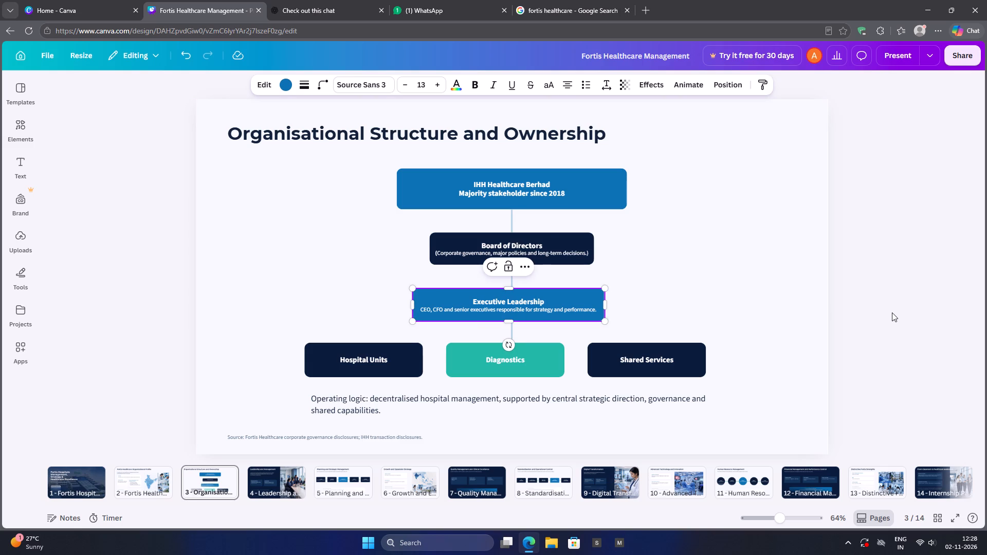
click(510, 286)
click(541, 294)
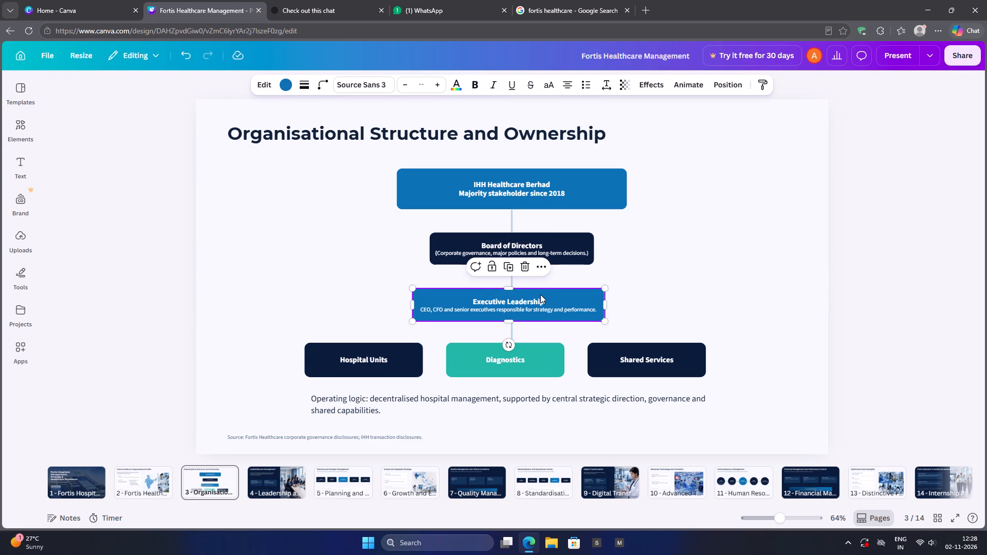
click(540, 294)
click(868, 310)
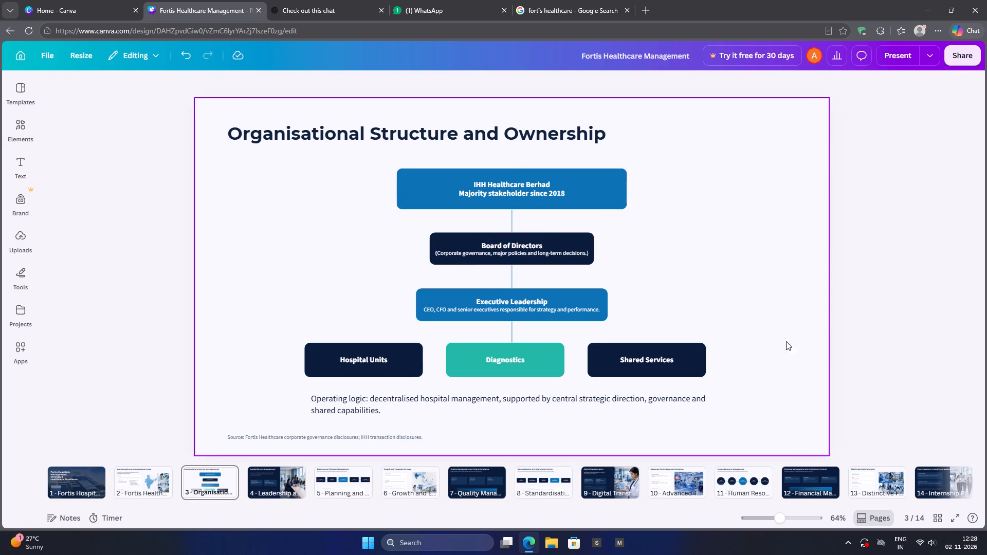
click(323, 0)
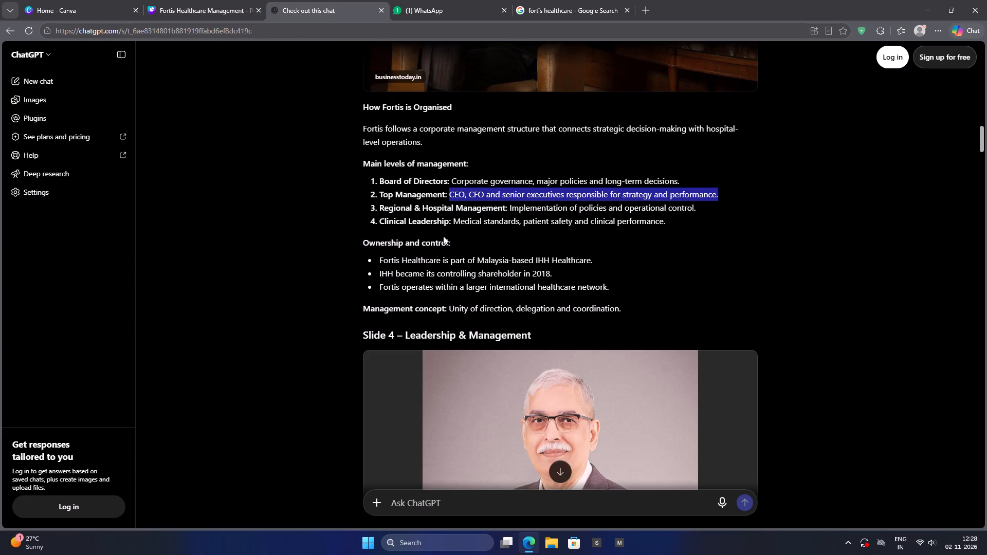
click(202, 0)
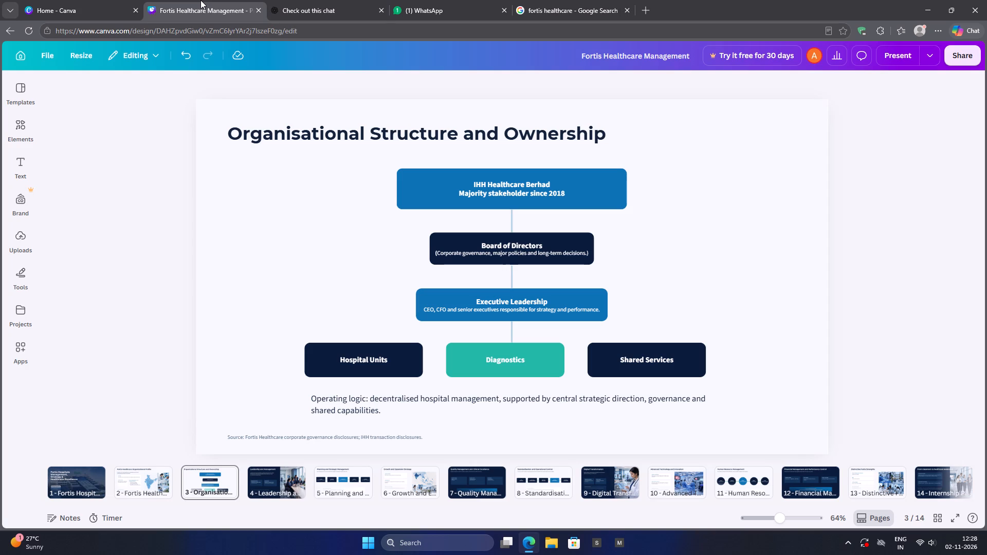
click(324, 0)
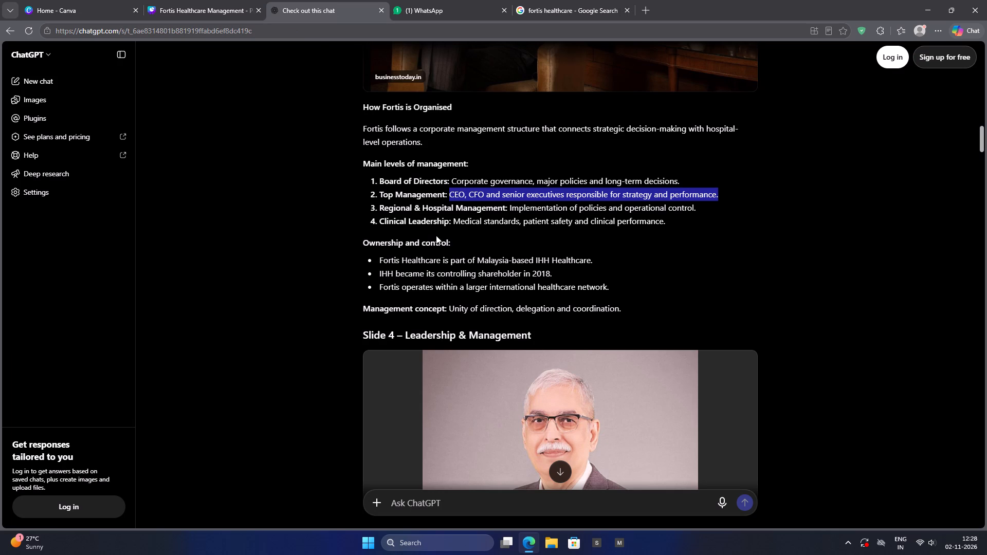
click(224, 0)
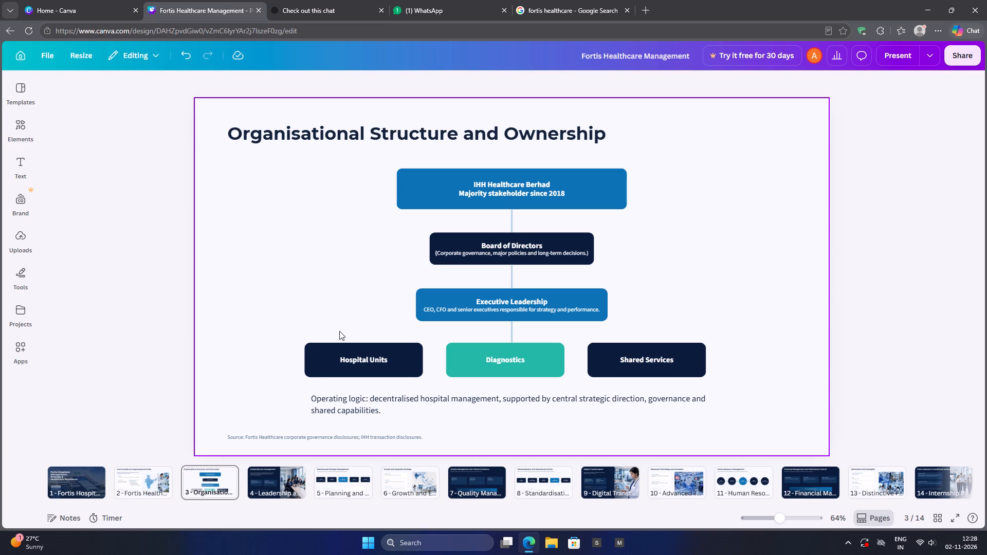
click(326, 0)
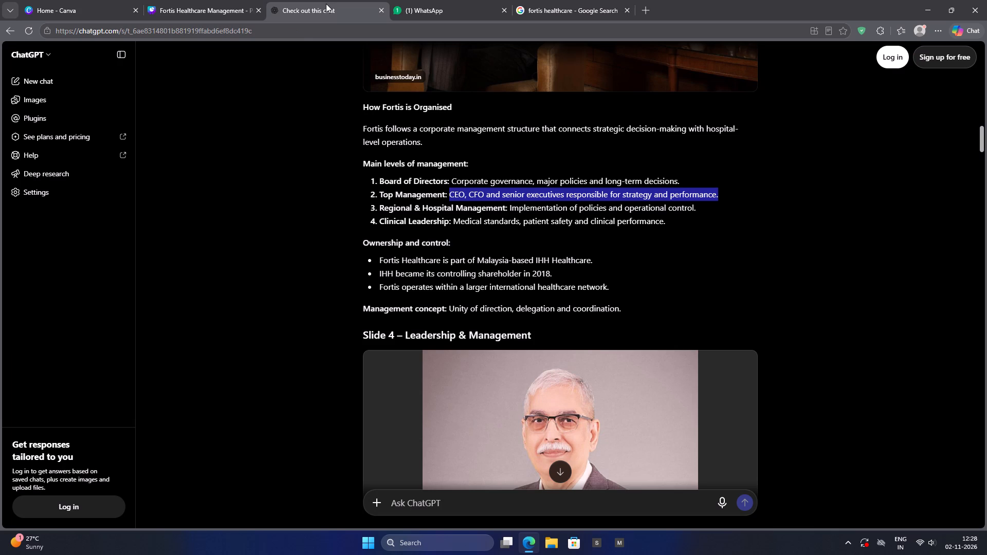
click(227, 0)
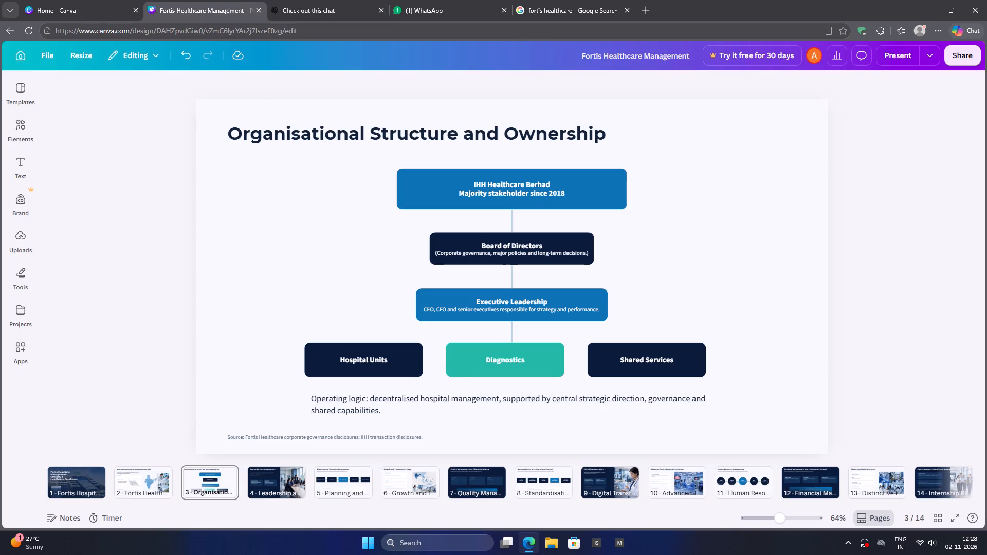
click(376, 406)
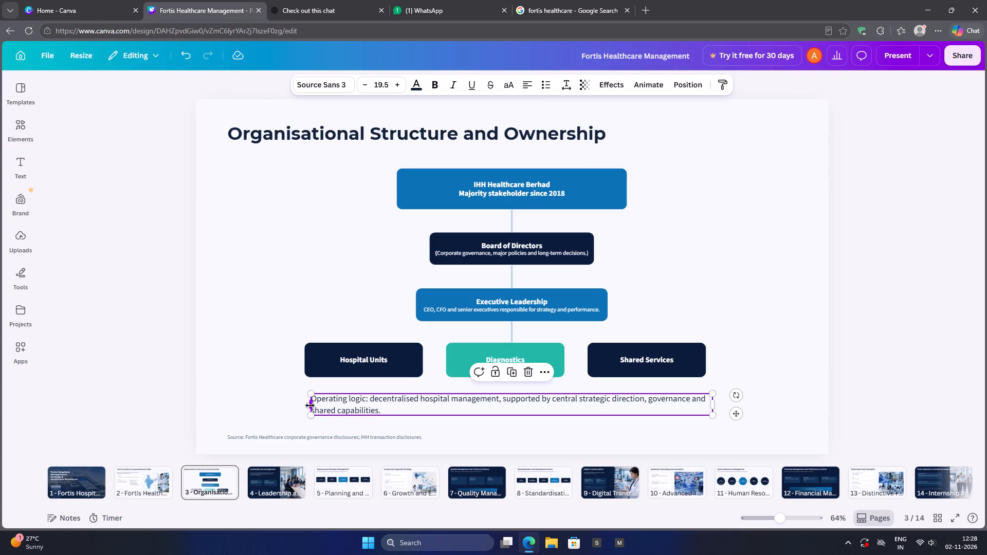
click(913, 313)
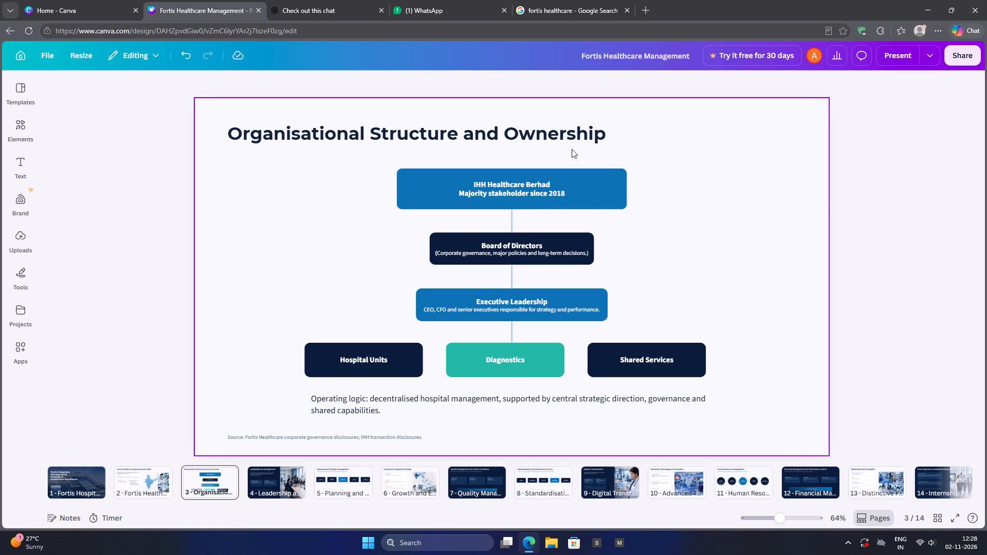
Open slide 4, the leadership slide, for editing.
click(275, 473)
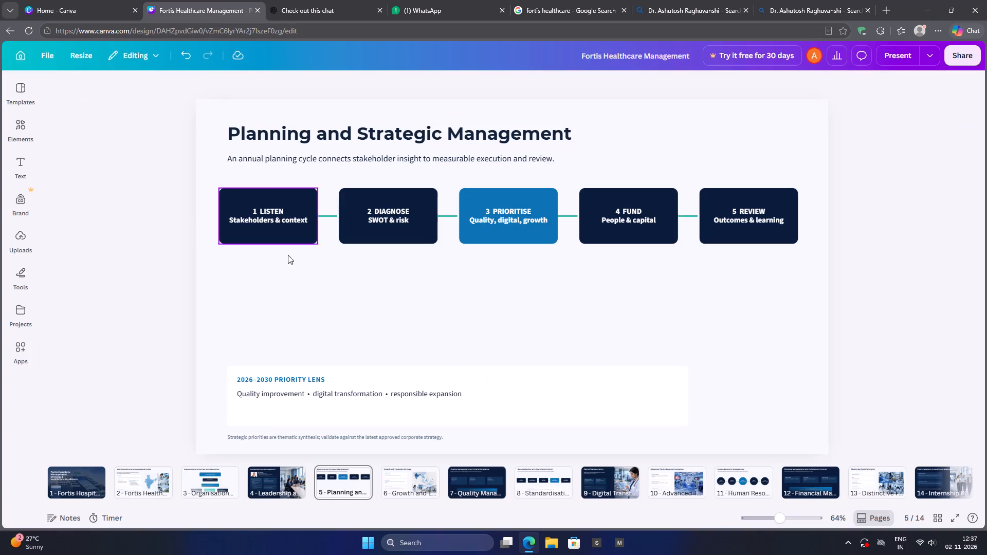
Add a text box to slide 5 and paste in the copied introductory sentence and list of six strategic areas.
click(21, 162)
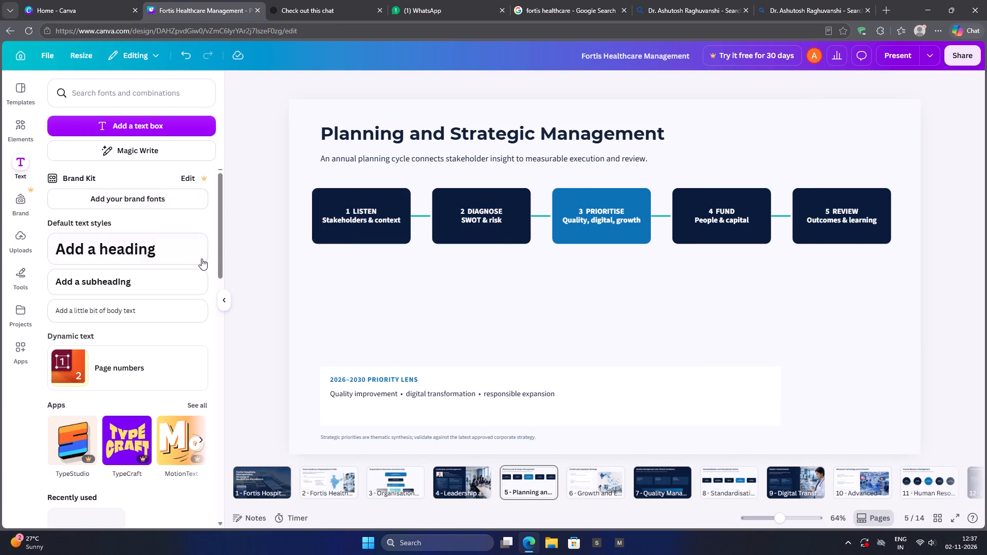
click(152, 124)
click(226, 299)
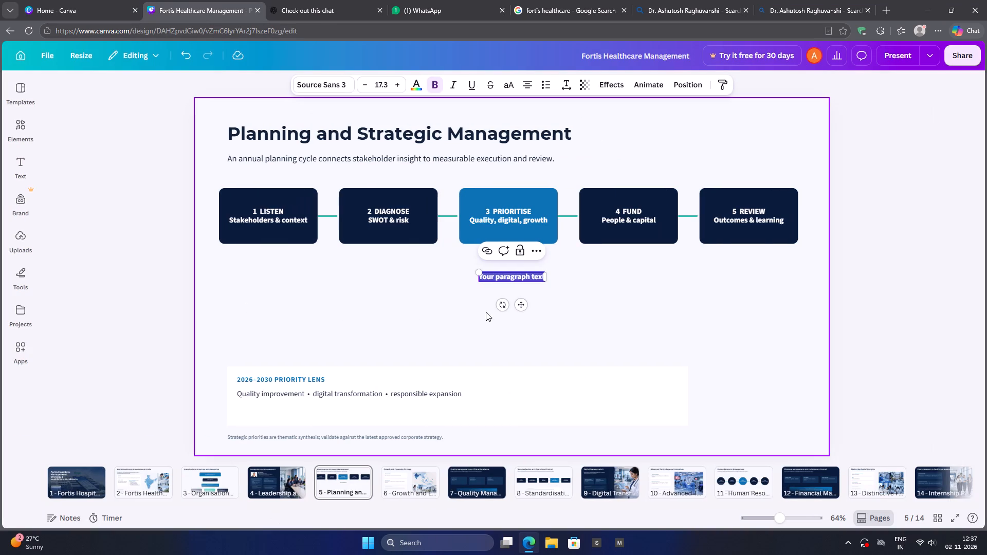
right_click(525, 275)
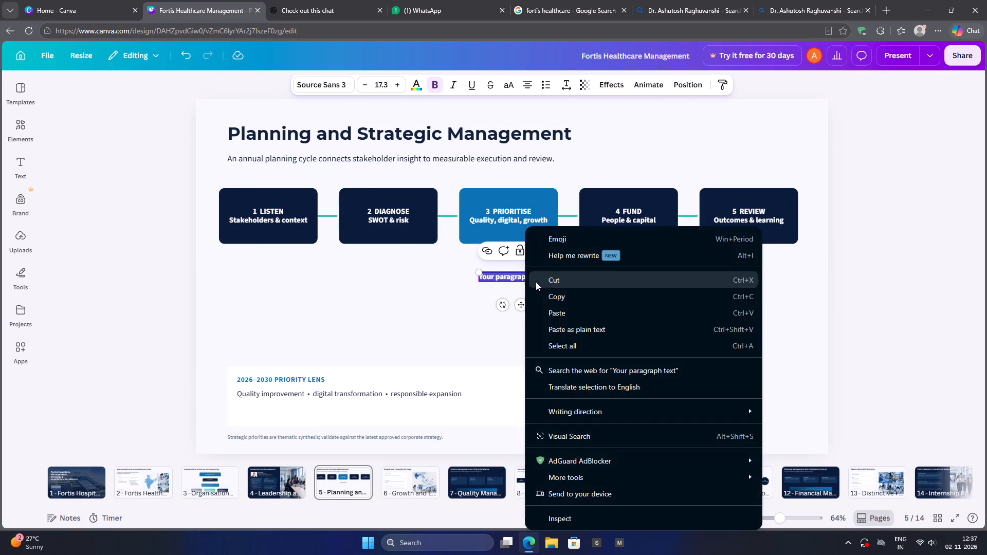
click(553, 313)
click(145, 312)
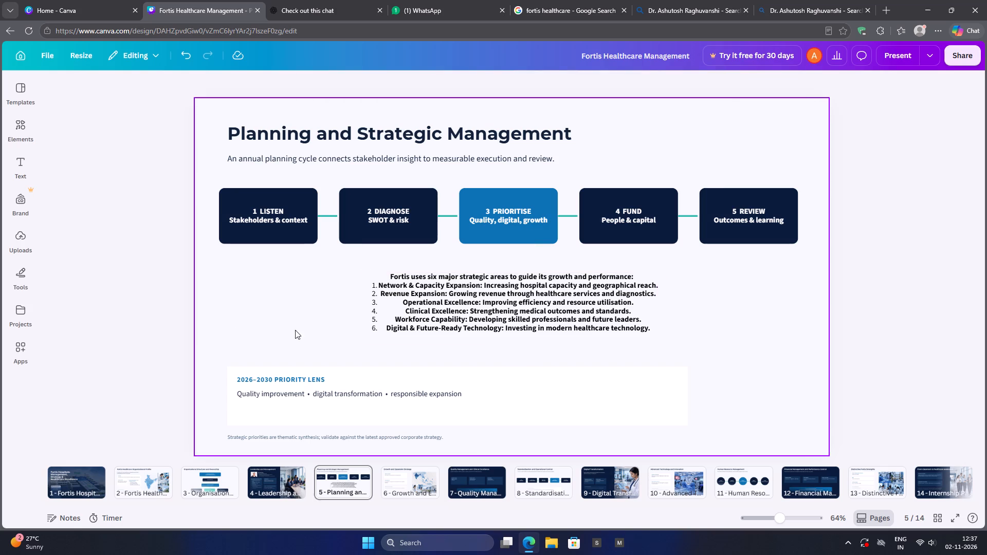
Left-align the pasted strategic-areas text and remove the bold formatting from the whole block.
drag(569, 305, 470, 315)
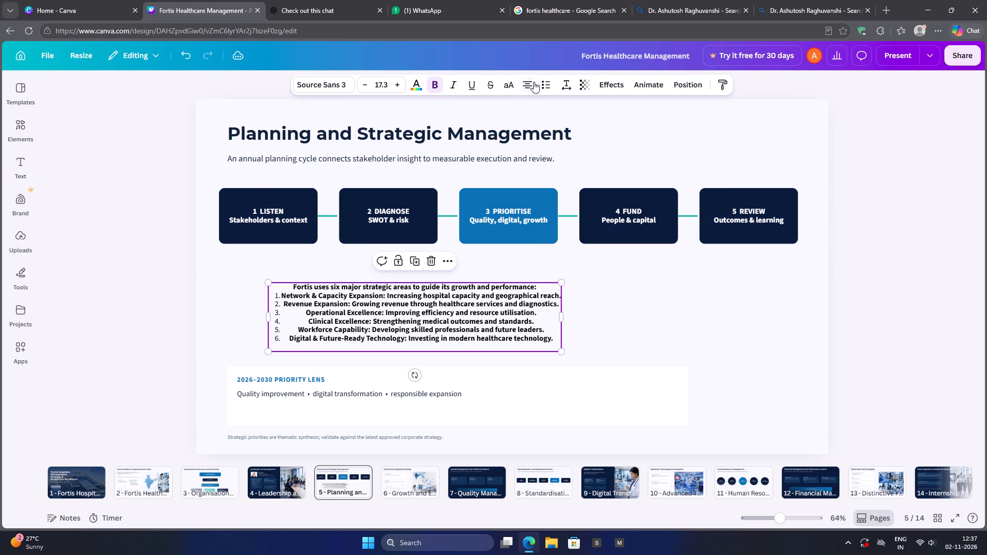
click(527, 82)
click(149, 306)
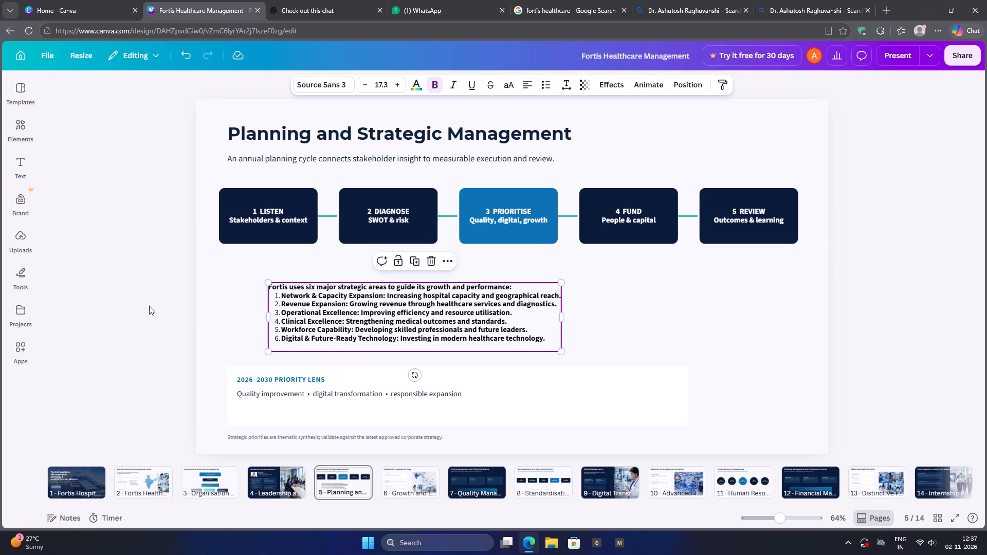
click(418, 317)
click(434, 81)
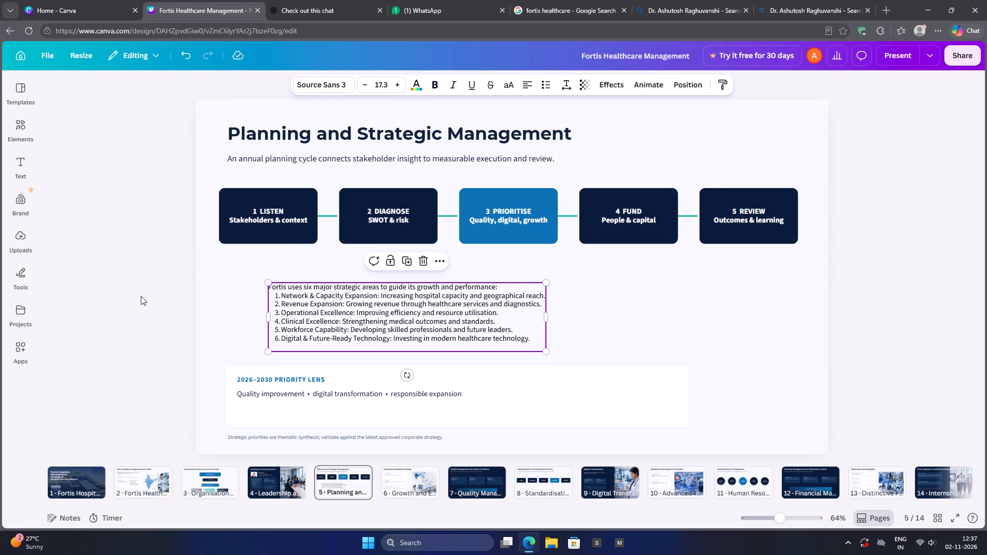
click(141, 296)
Move the strategic-areas text block below the process row, aligned with the slide title's left edge.
drag(423, 318, 378, 327)
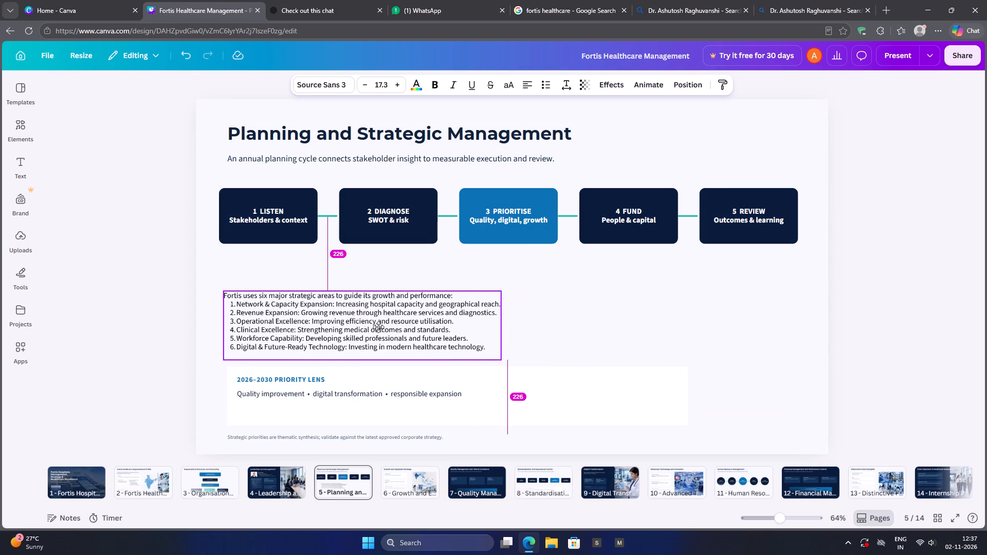
drag(378, 327, 383, 324)
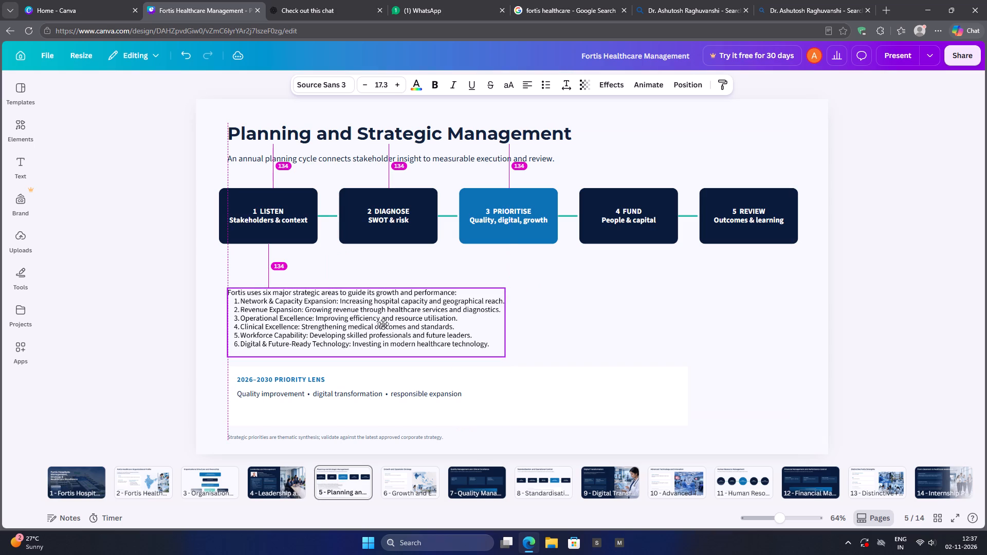
drag(383, 324, 383, 320)
Bold the first three list labels: Network & Capacity Expansion, Revenue Expansion and Operational Excellence, including their colons.
click(272, 289)
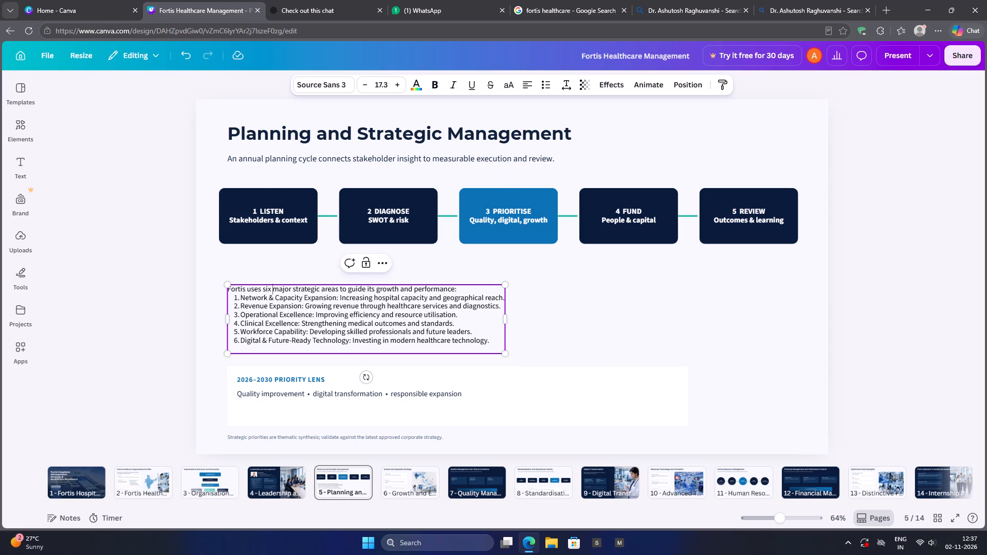
drag(229, 295, 239, 298)
drag(239, 298, 338, 296)
click(437, 88)
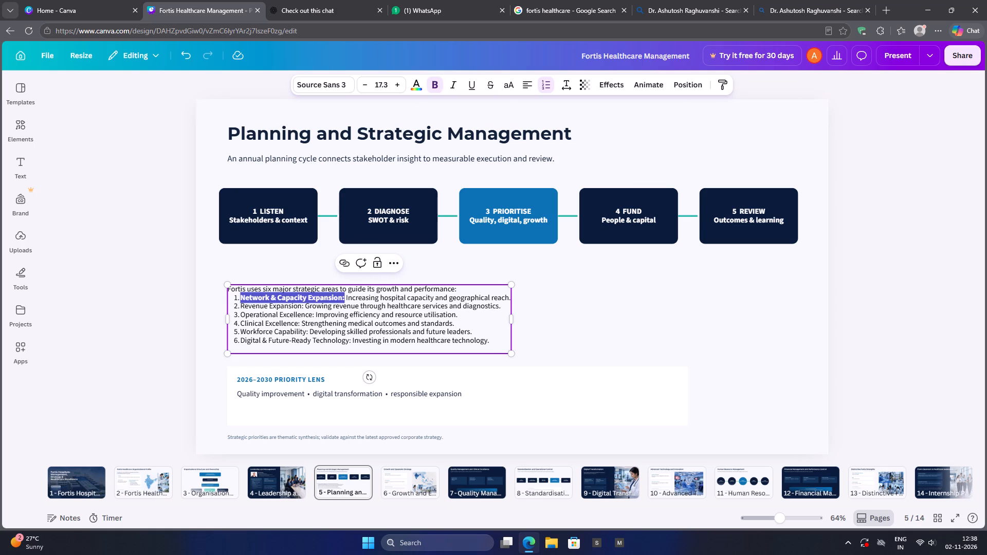
drag(241, 303, 328, 306)
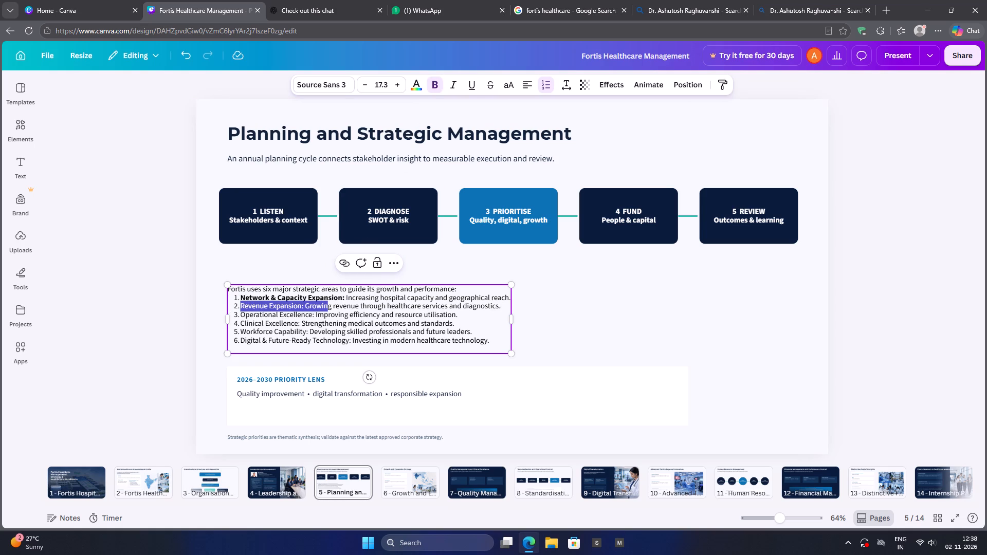
drag(328, 306, 304, 301)
click(430, 79)
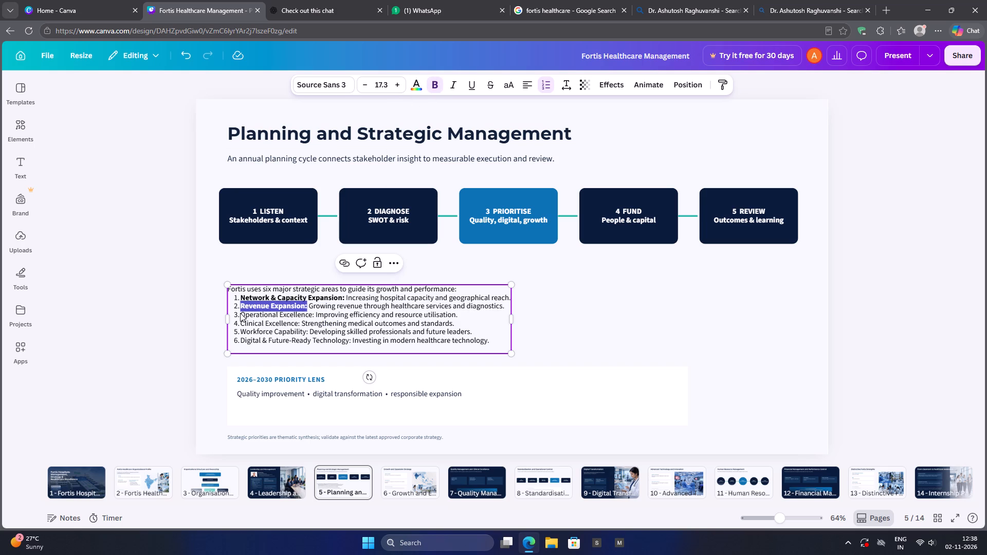
drag(240, 312, 314, 314)
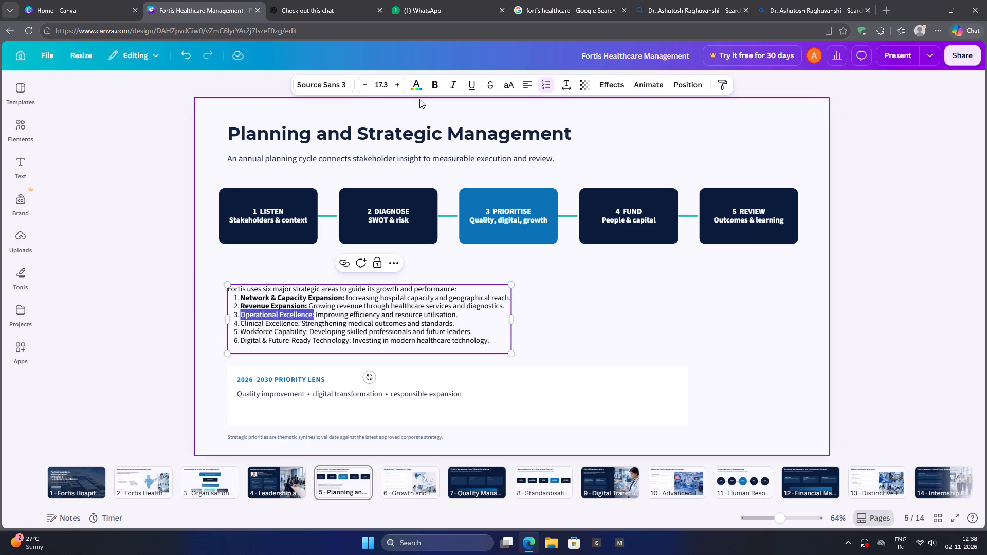
click(433, 85)
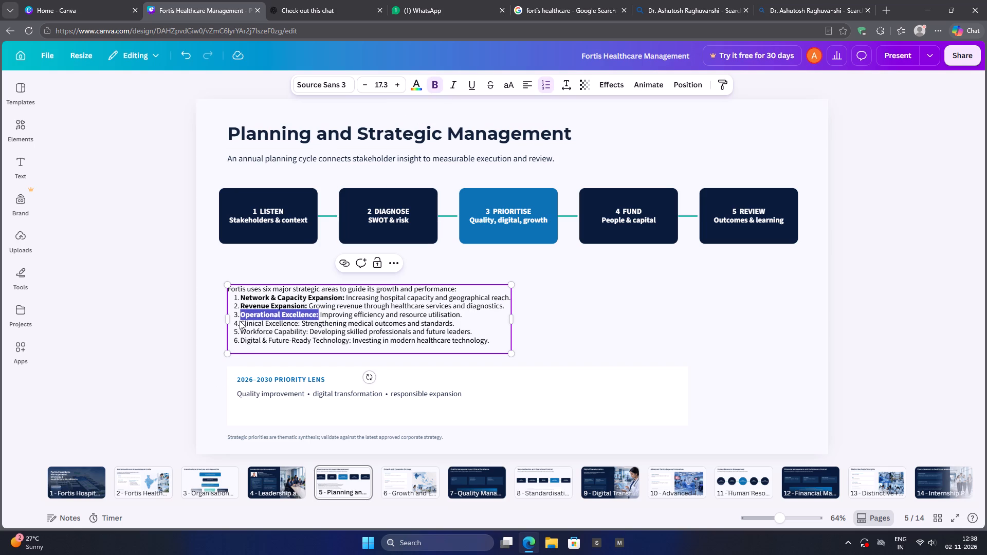
Bold the last three list labels: Clinical Excellence, Workforce Capability and Digital & Future-Ready Technology, including their colons.
click(240, 321)
click(240, 321)
drag(240, 321, 254, 323)
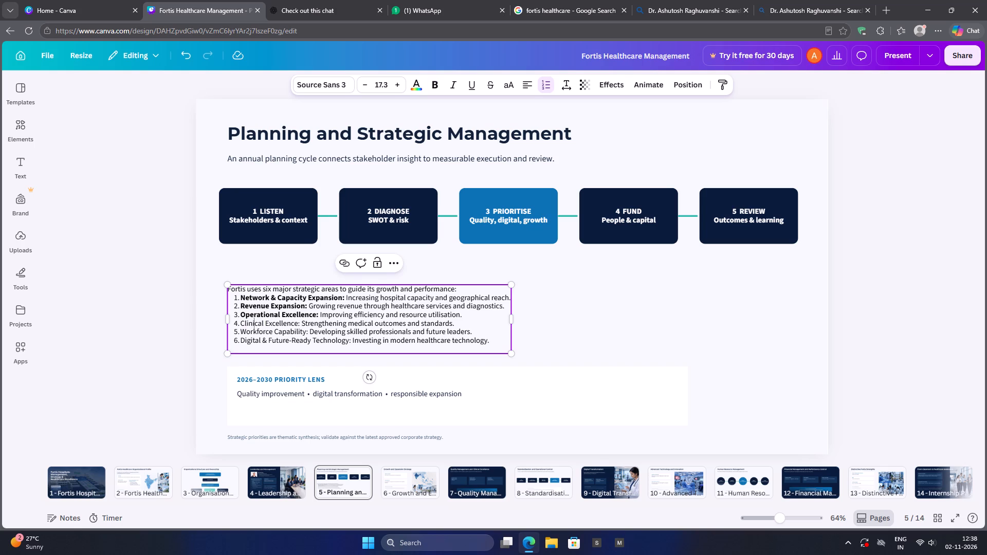
drag(254, 323, 250, 324)
drag(240, 319, 299, 319)
click(437, 82)
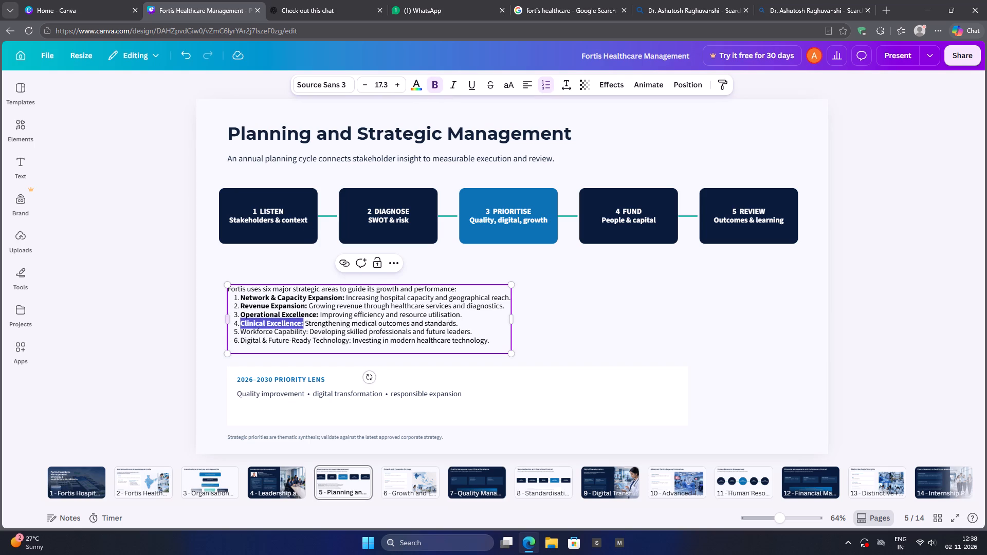
drag(241, 327, 308, 327)
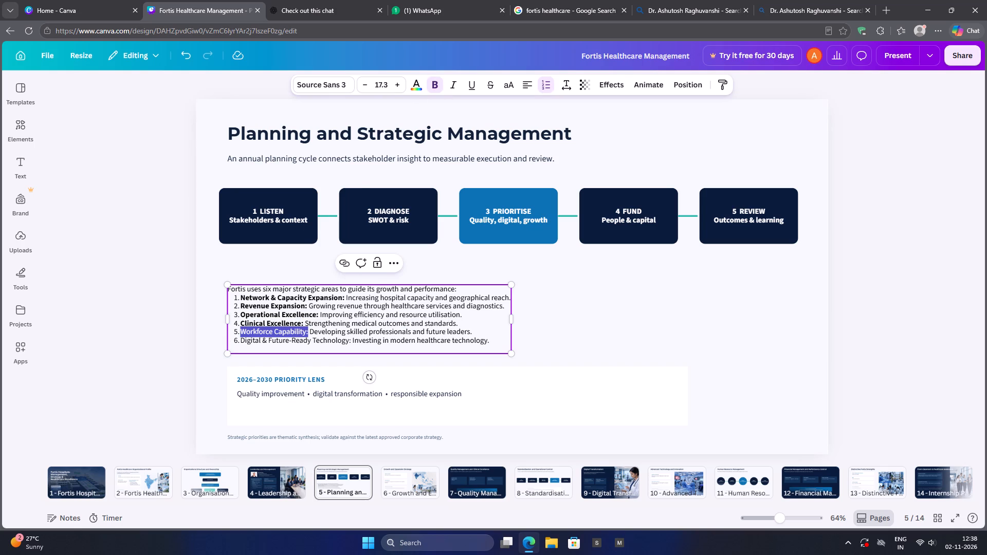
drag(308, 327, 308, 327)
click(437, 83)
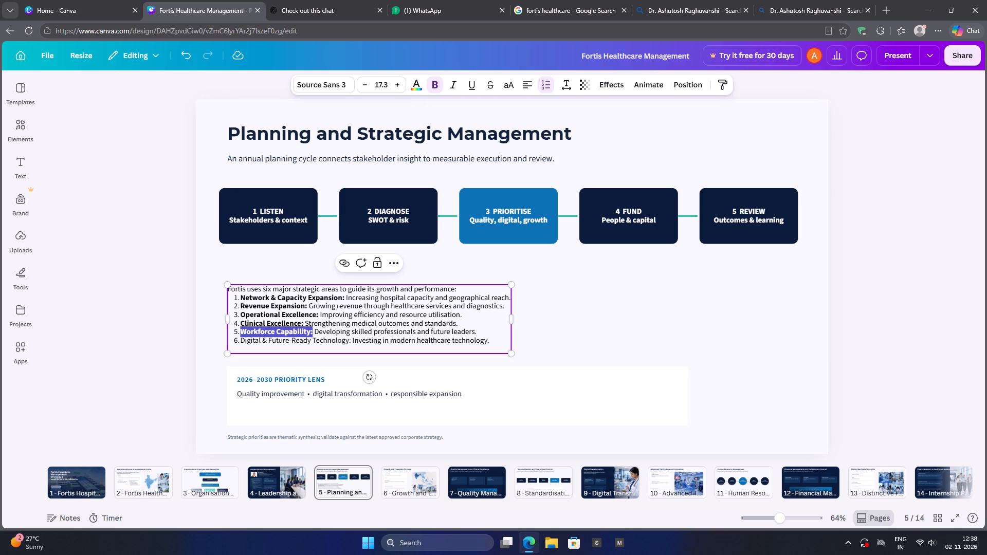
drag(239, 340, 295, 338)
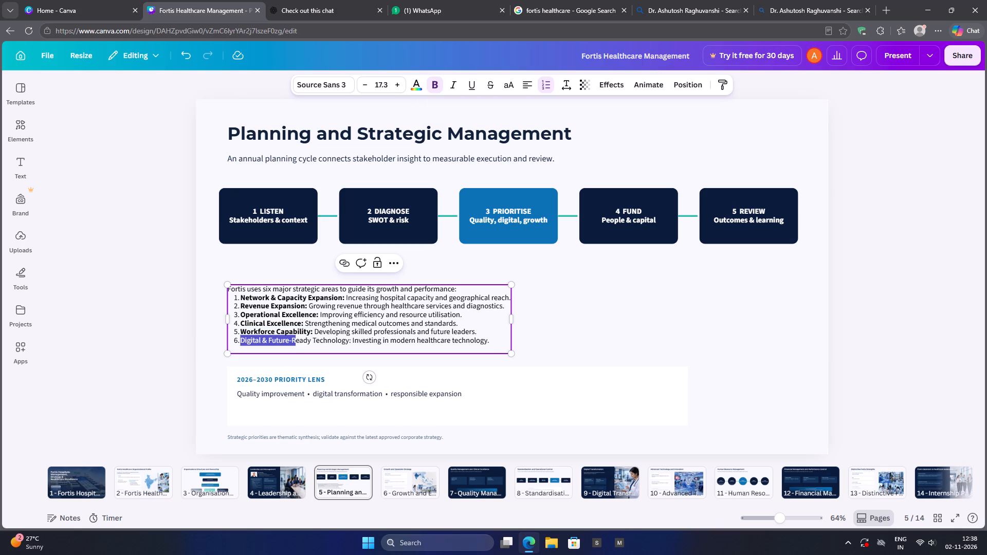
drag(295, 338, 351, 341)
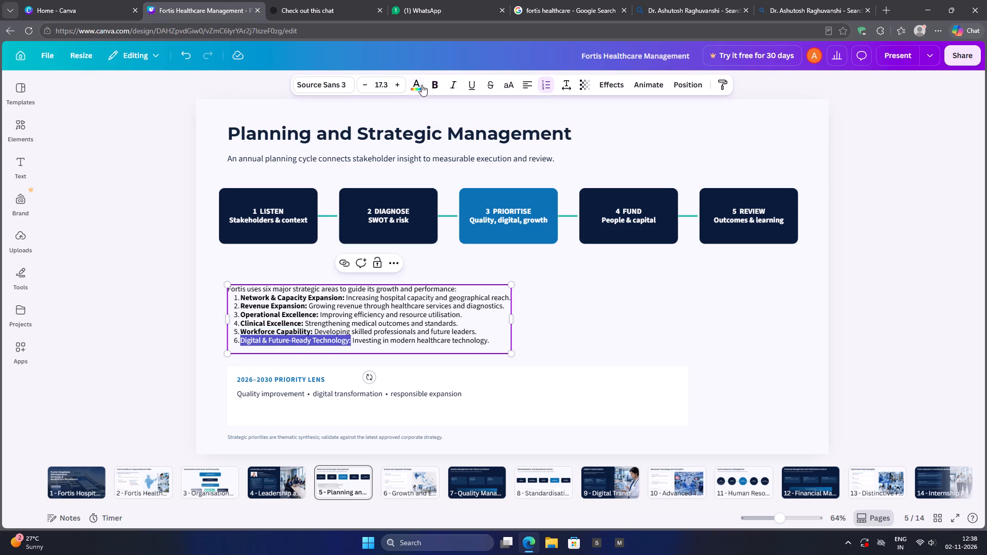
click(435, 83)
click(140, 260)
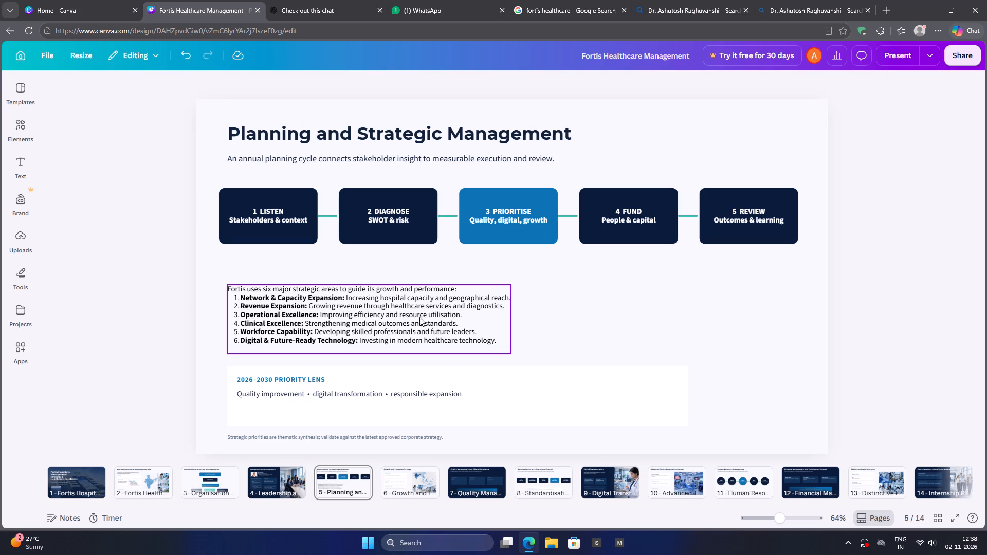
Narrow the 2026–2030 Priority Lens box and move it beside the strategic-areas list, beneath the Fund and Review boxes.
click(507, 381)
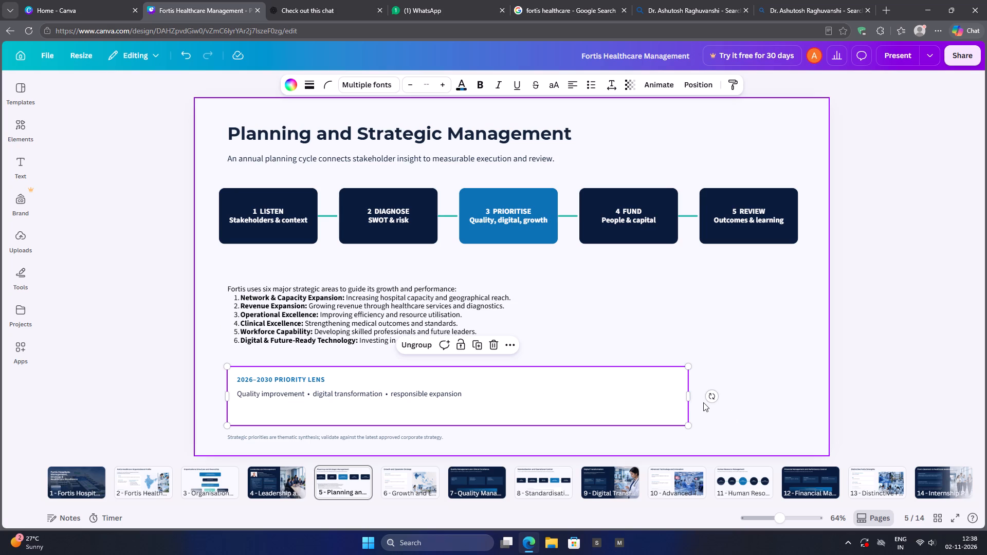
drag(692, 394, 382, 396)
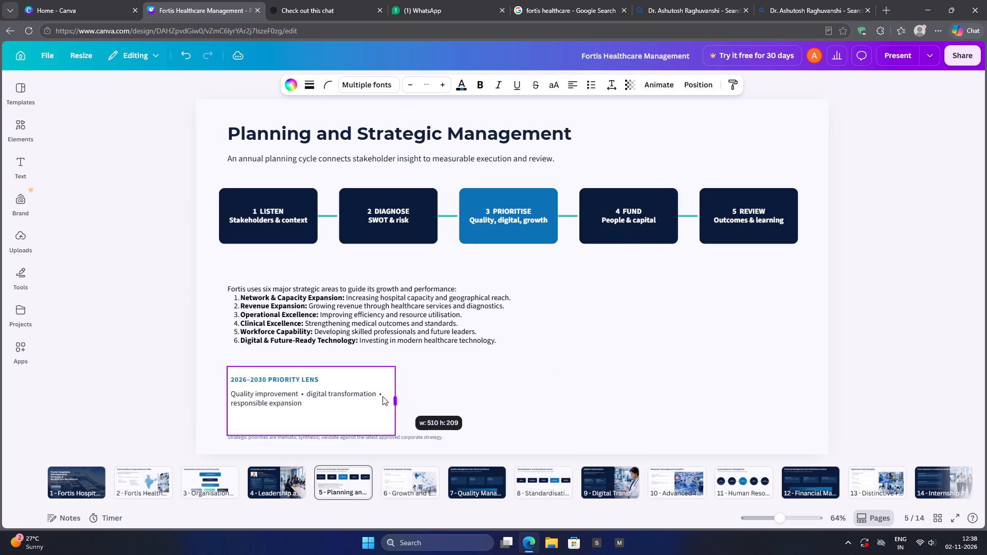
drag(382, 396, 371, 396)
drag(316, 422, 629, 387)
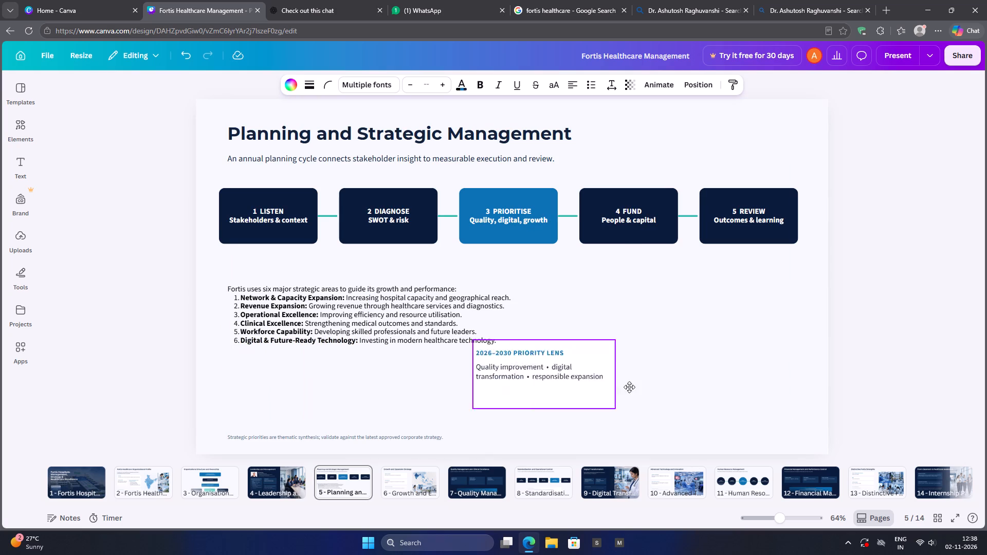
drag(629, 387, 699, 350)
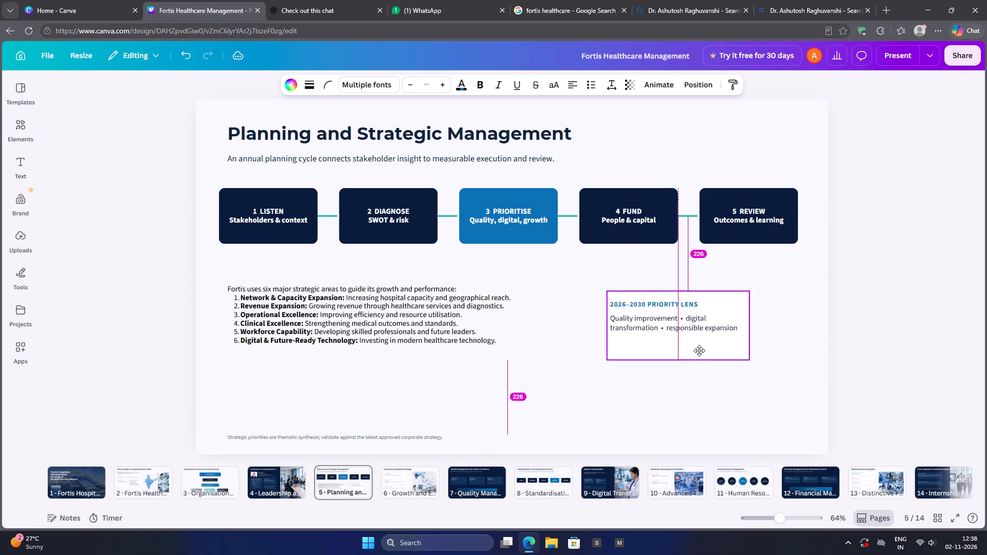
drag(699, 350, 711, 343)
Shift the strategic-areas text block slightly down and to the right of the title's left edge.
drag(412, 318, 422, 326)
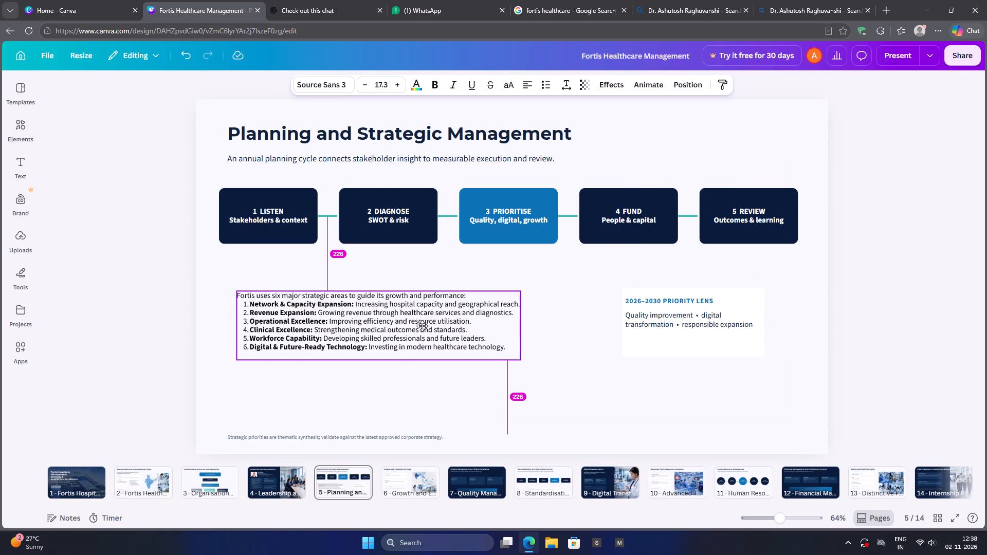
drag(422, 326, 423, 325)
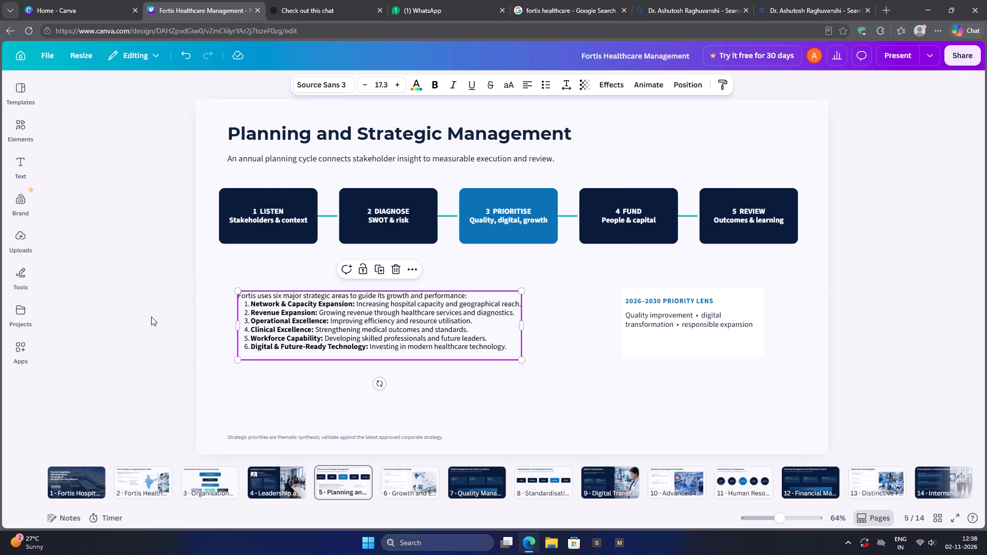
click(151, 317)
Widen the Priority Lens box slightly so that "digital transformation" fits on the first line.
click(670, 347)
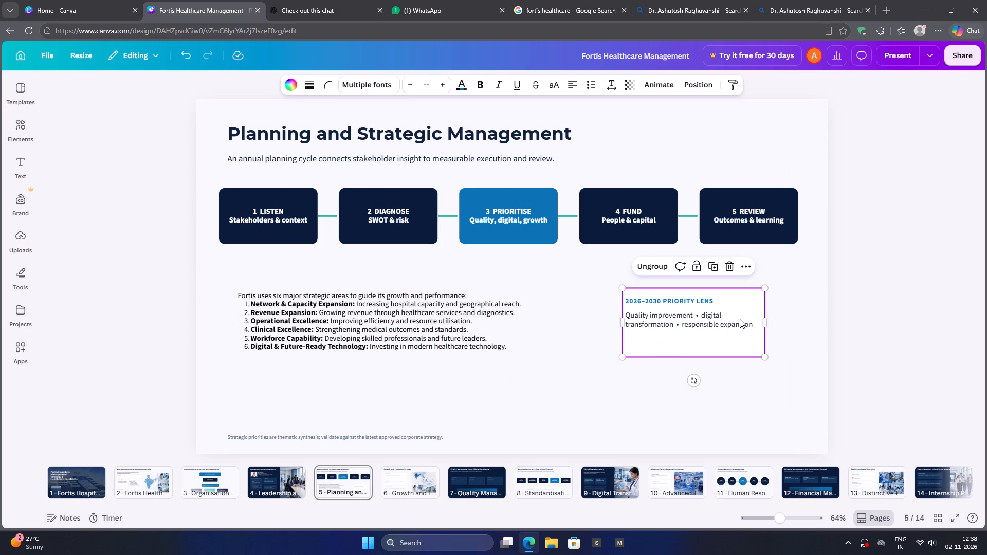
drag(765, 321, 779, 322)
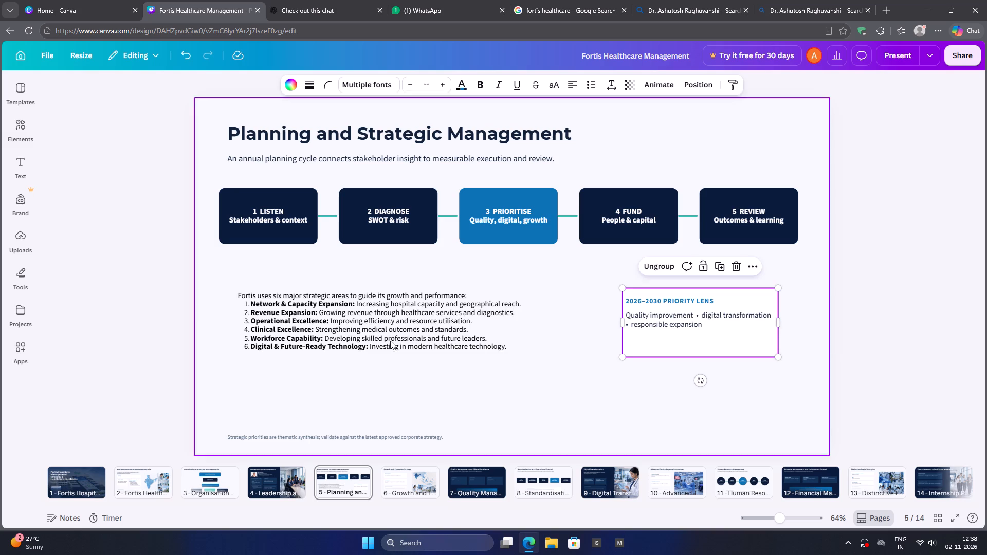
click(97, 331)
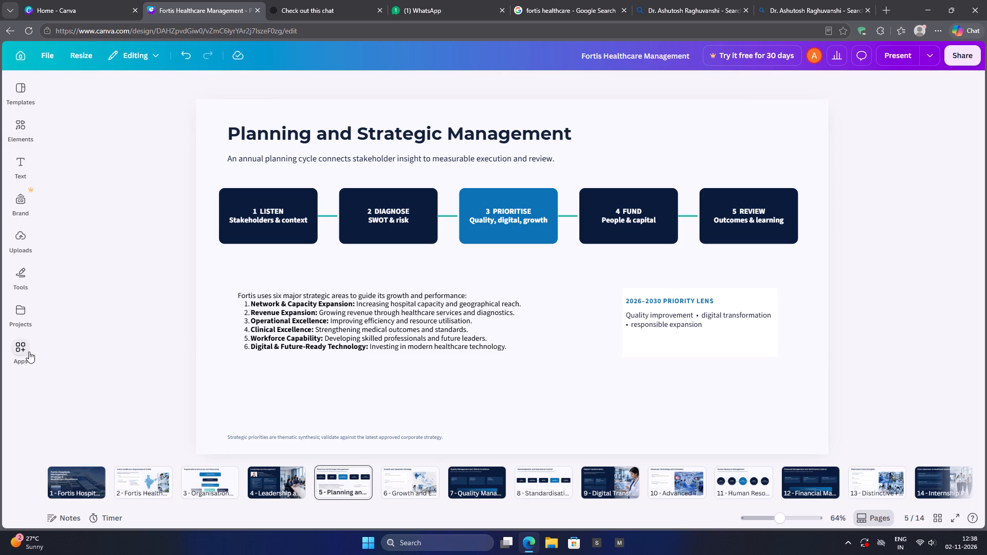
Lower the strategic-areas text block a little and bring it closer to the title's left edge.
drag(373, 317, 364, 327)
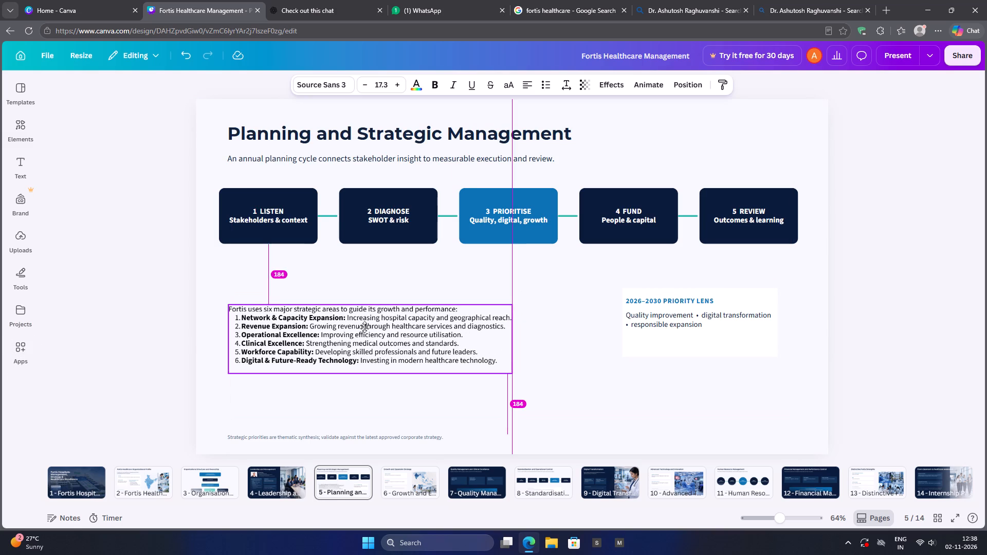
drag(364, 327, 366, 327)
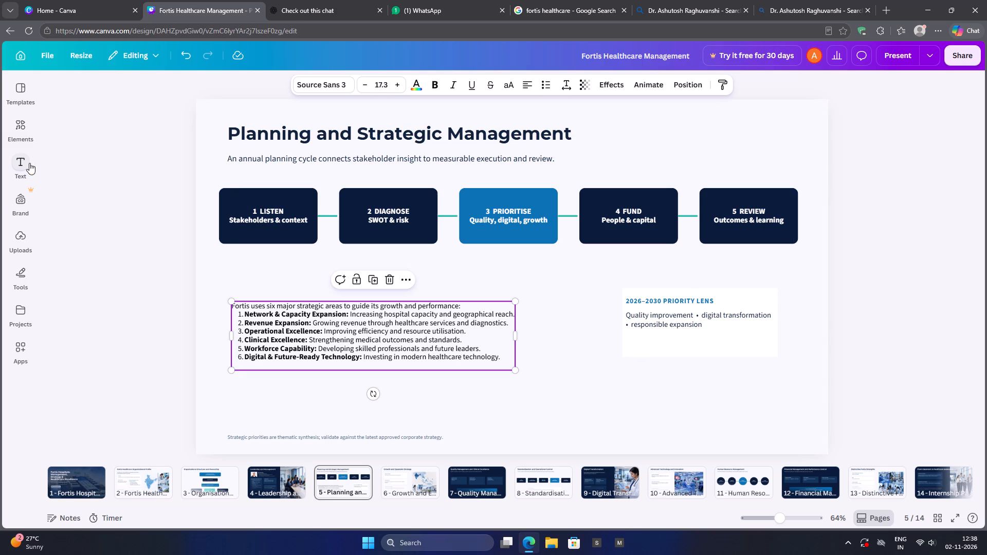
Insert the recently used square shape onto slide 5.
click(17, 133)
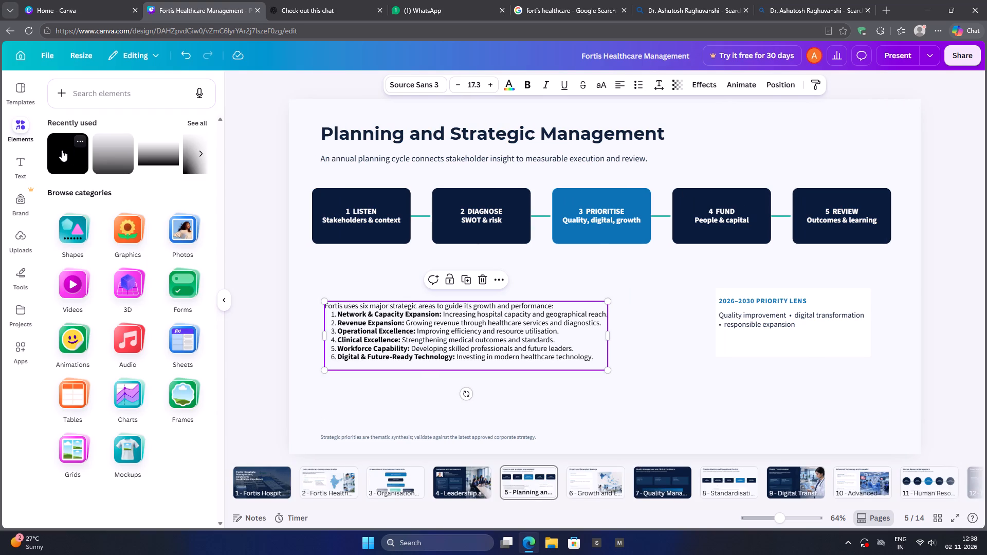
click(62, 150)
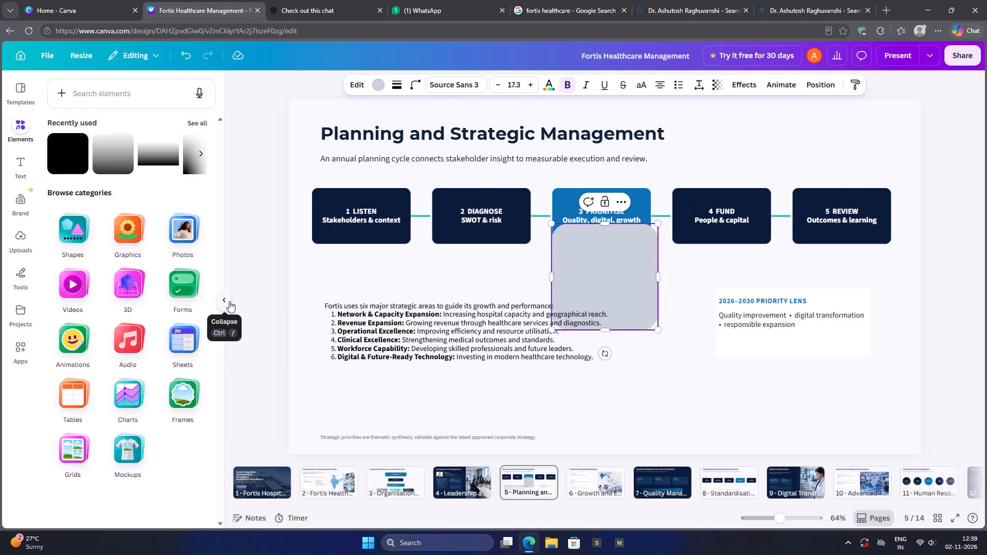
click(229, 301)
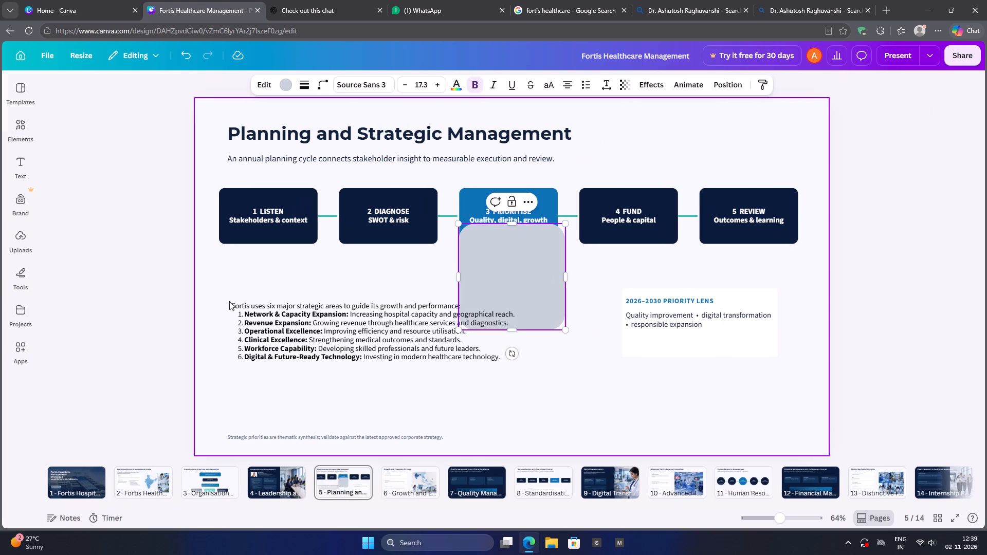
click(144, 316)
Remove the corner rounding from the inserted grey square.
click(540, 260)
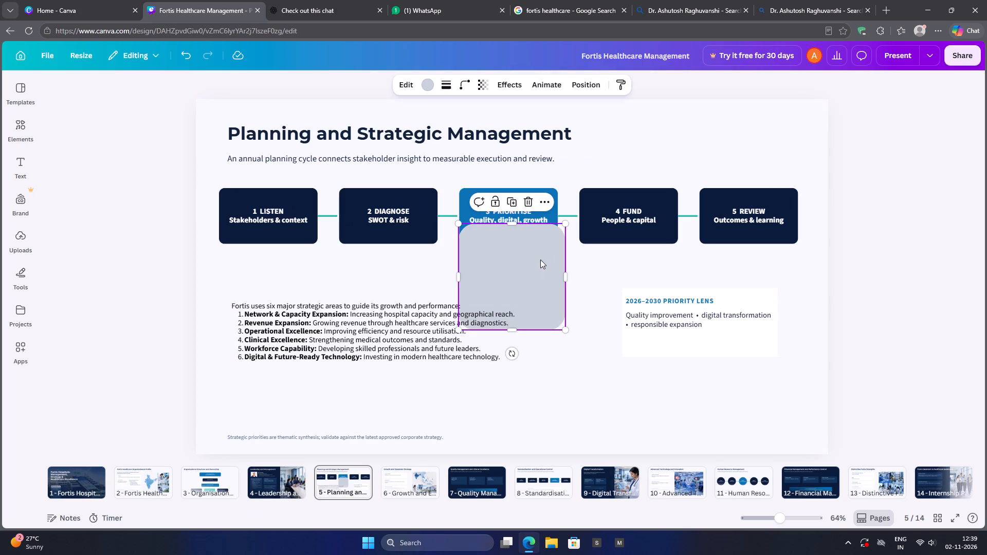
click(462, 77)
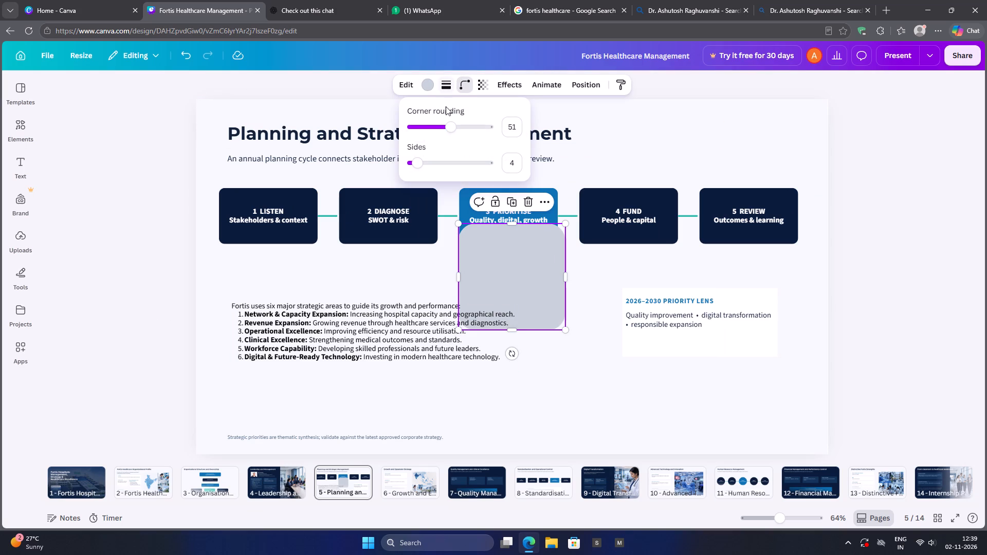
drag(448, 129, 361, 141)
click(132, 276)
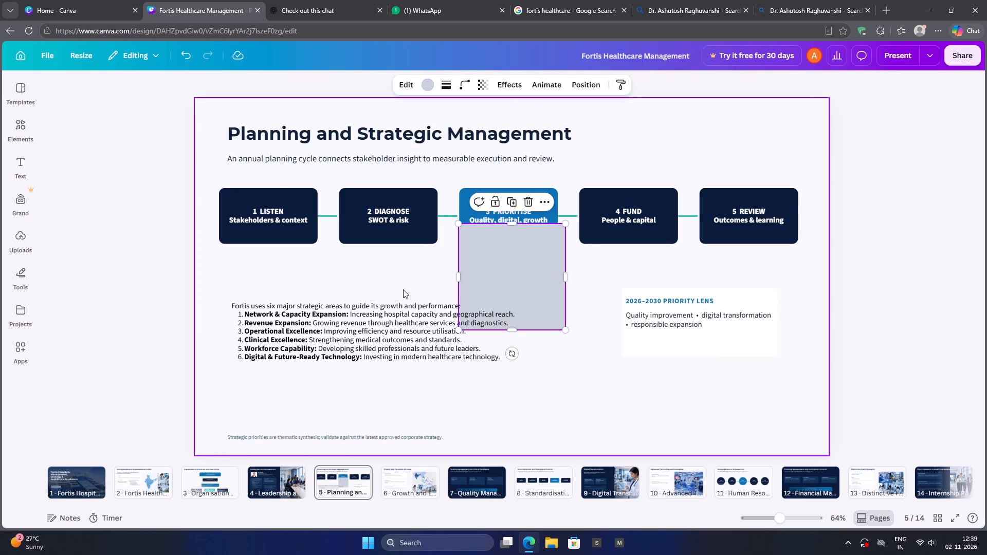
Move and stretch the grey shape into a wide rectangle behind the strategic-areas list, ending just short of the Priority Lens box.
drag(515, 264, 282, 314)
drag(280, 269, 275, 287)
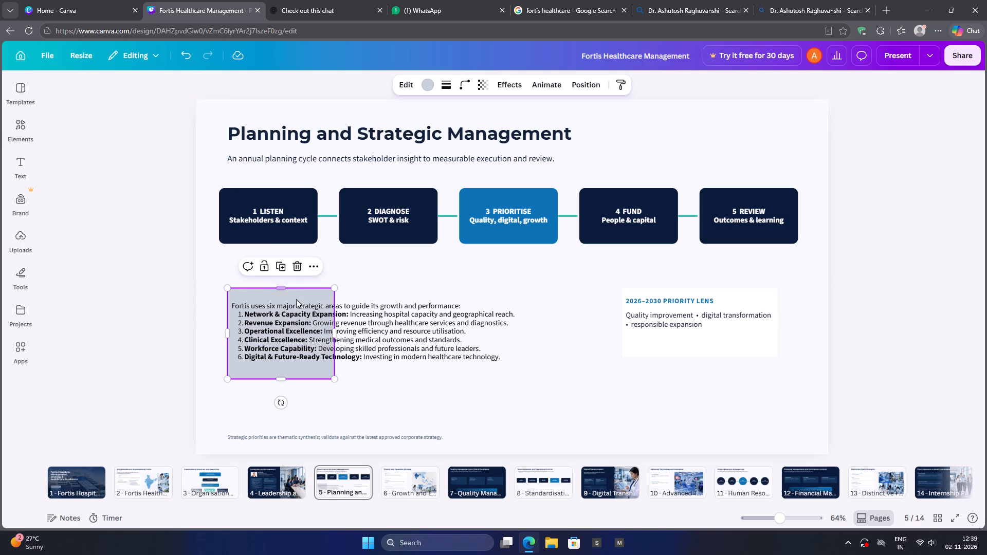
drag(283, 287, 285, 277)
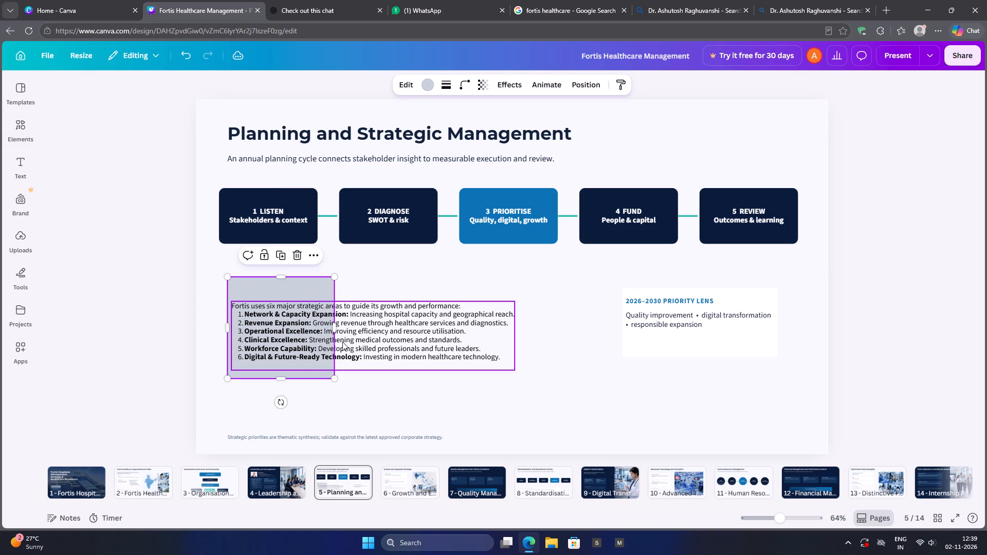
drag(334, 323, 549, 323)
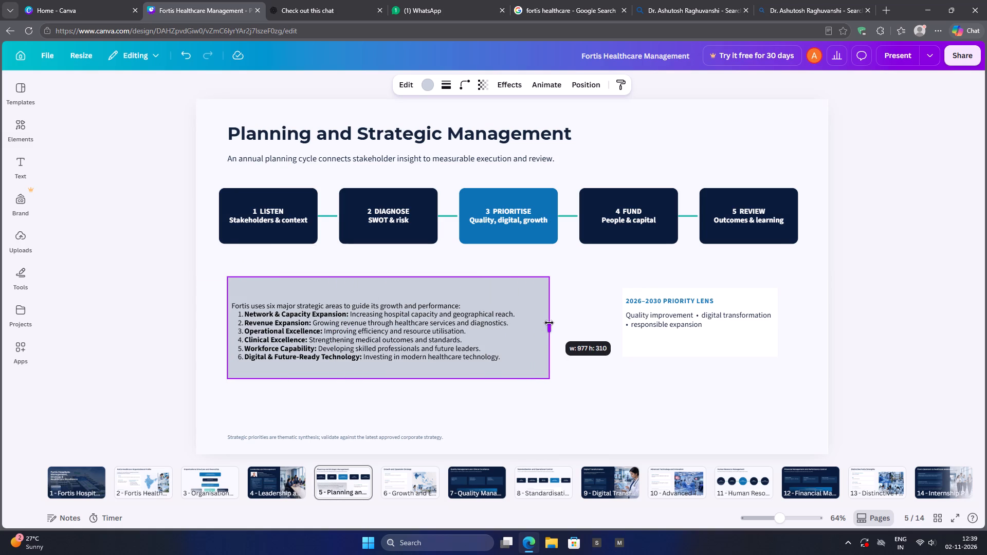
drag(549, 323, 596, 326)
click(153, 301)
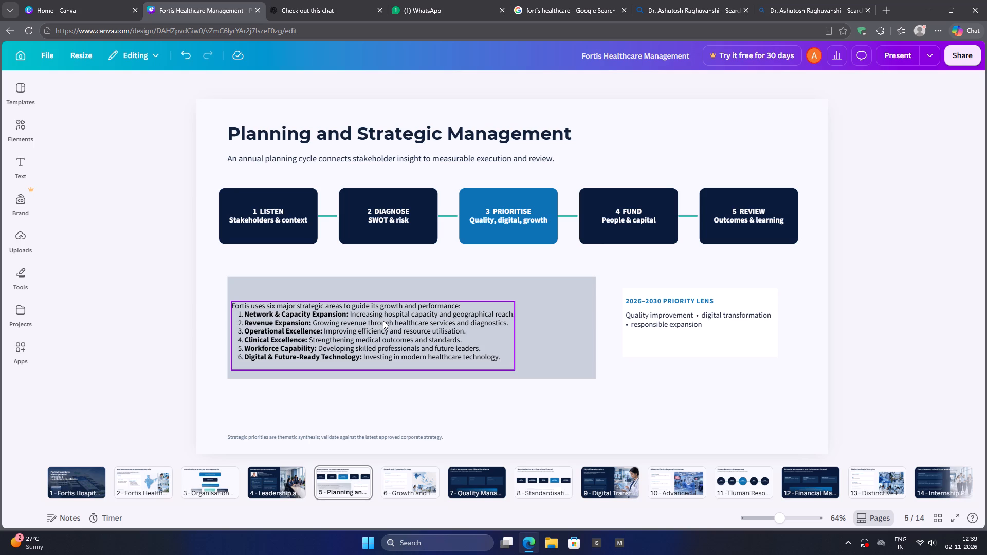
drag(545, 316, 547, 325)
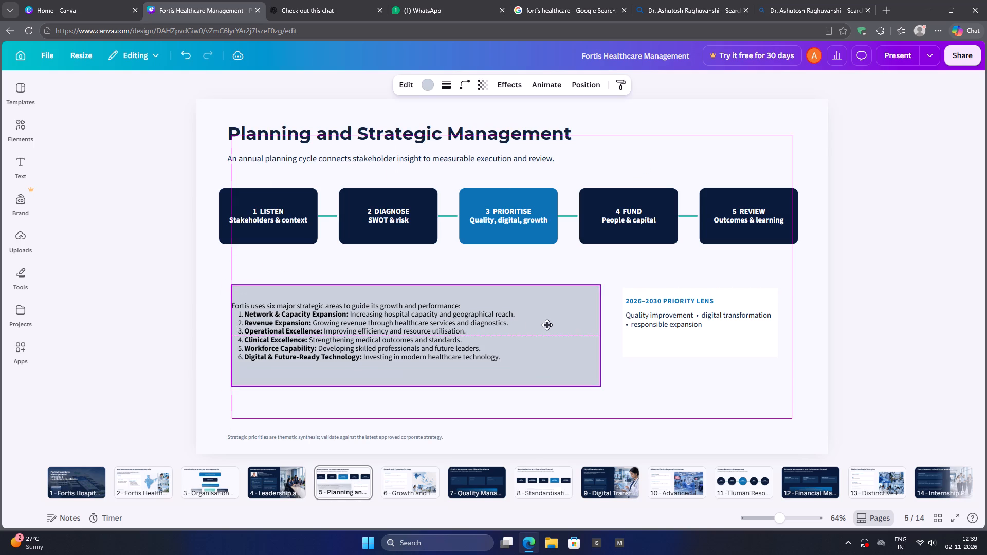
drag(547, 325, 545, 325)
Shift the strategic-areas text slightly down and inward within the grey rectangle.
click(429, 338)
drag(429, 338, 440, 344)
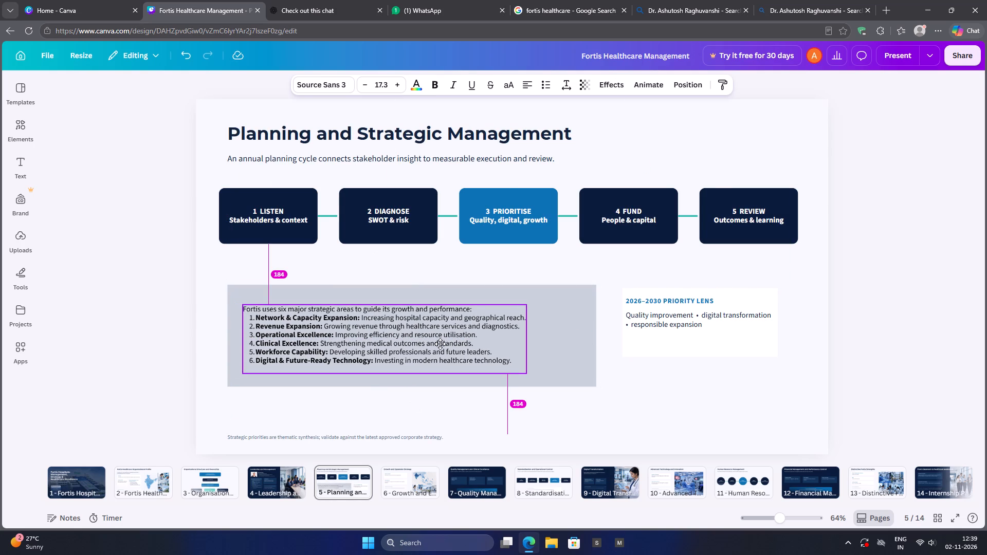
drag(440, 344, 440, 349)
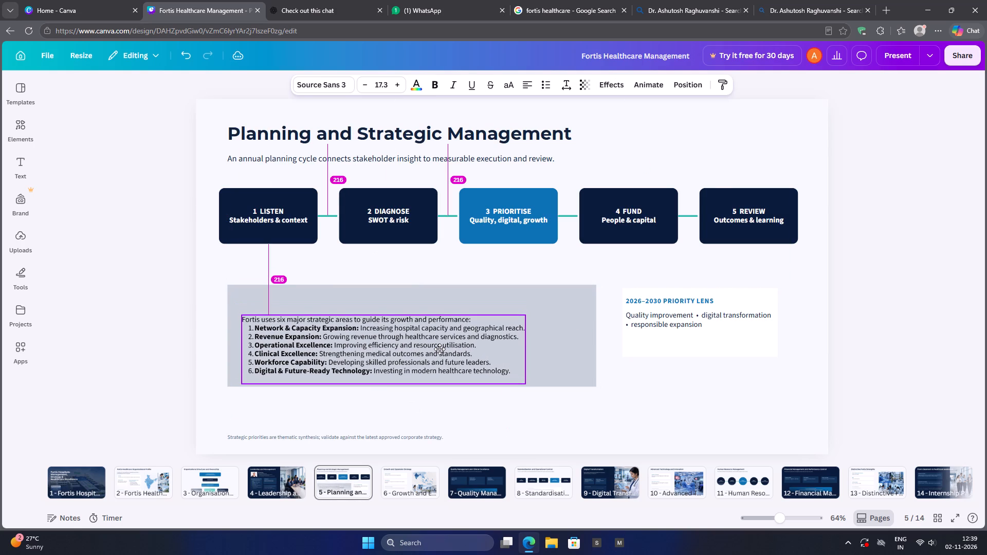
drag(440, 349, 440, 345)
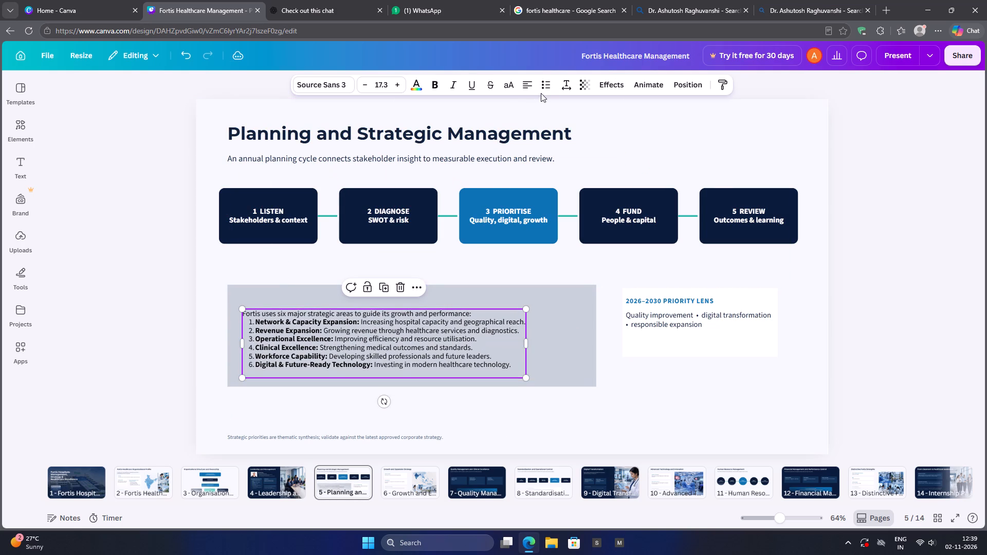
Increase the strategic-areas text's line spacing to slightly above 1.34.
click(563, 87)
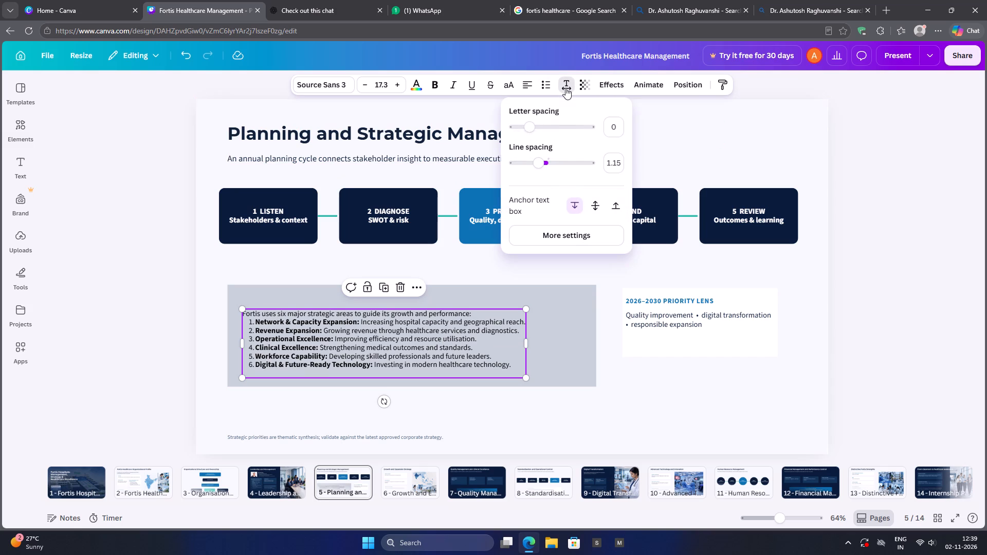
drag(541, 165, 546, 169)
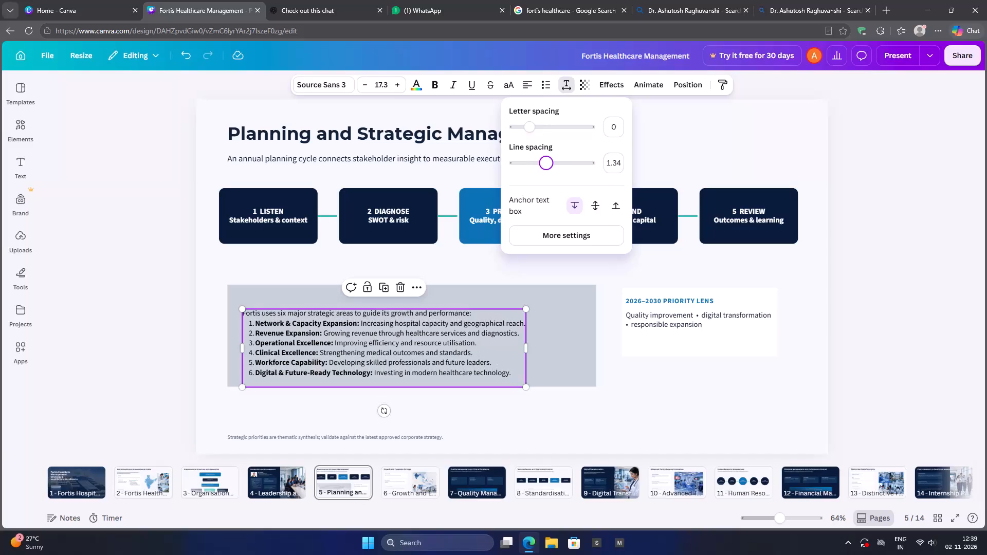
drag(546, 169, 547, 169)
click(122, 287)
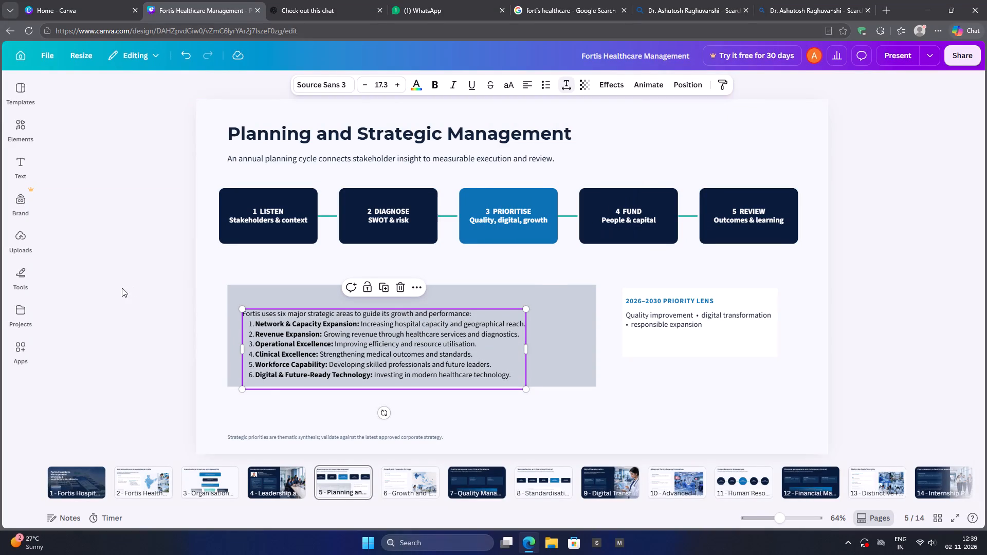
Nudge the strategic-areas text up and closer to the rectangle's left edge so it fits inside.
click(125, 340)
drag(393, 350, 388, 347)
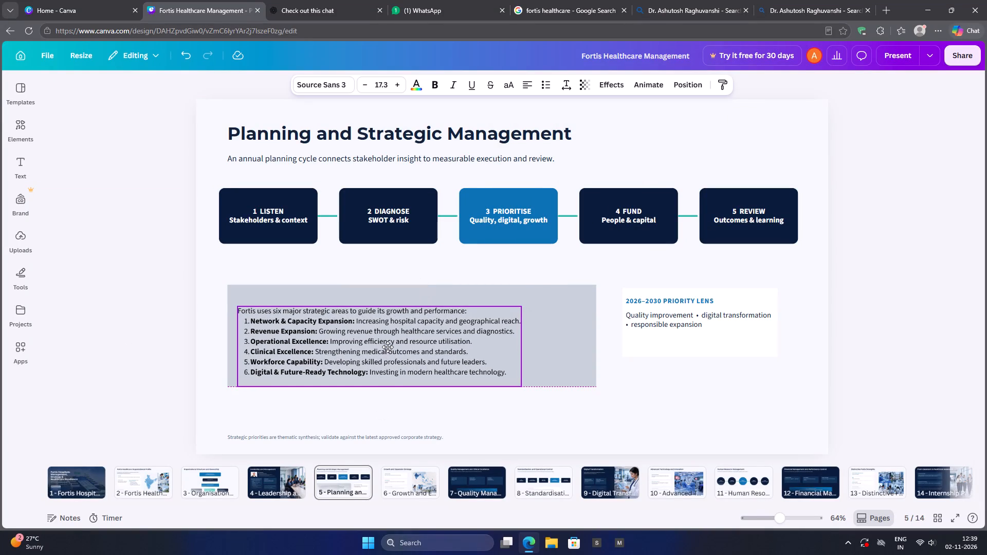
drag(388, 347, 386, 344)
Change the fill of the rectangle behind the strategic-areas list to white.
click(580, 308)
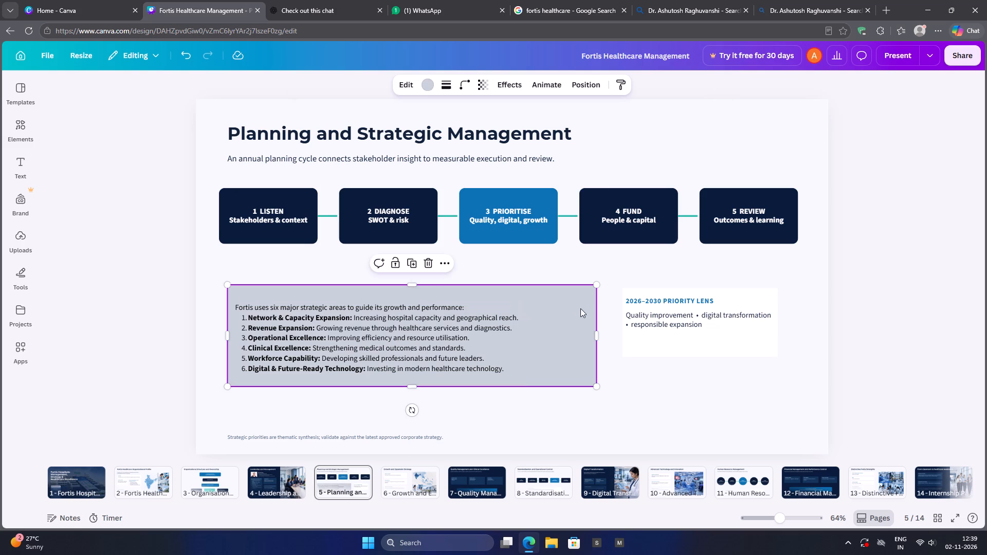
click(429, 82)
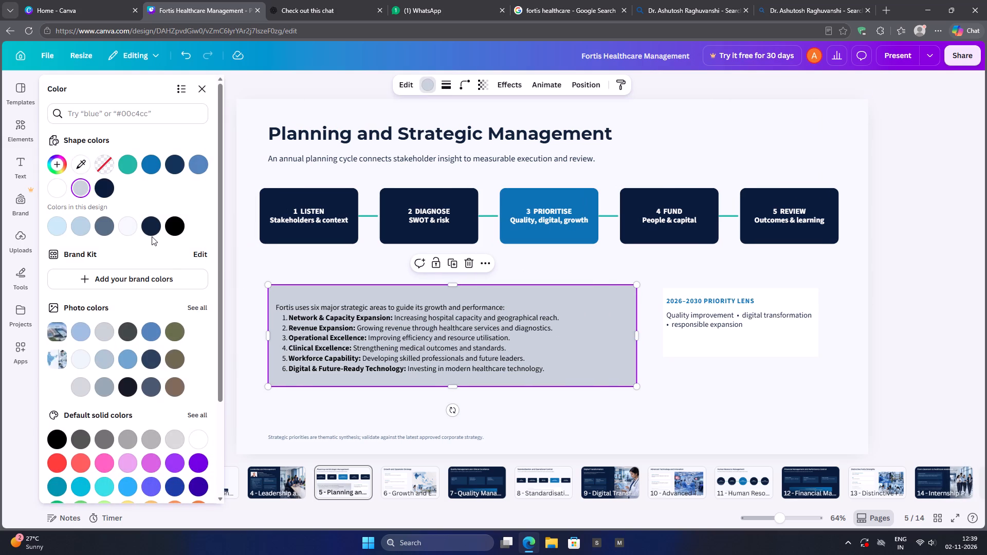
click(125, 220)
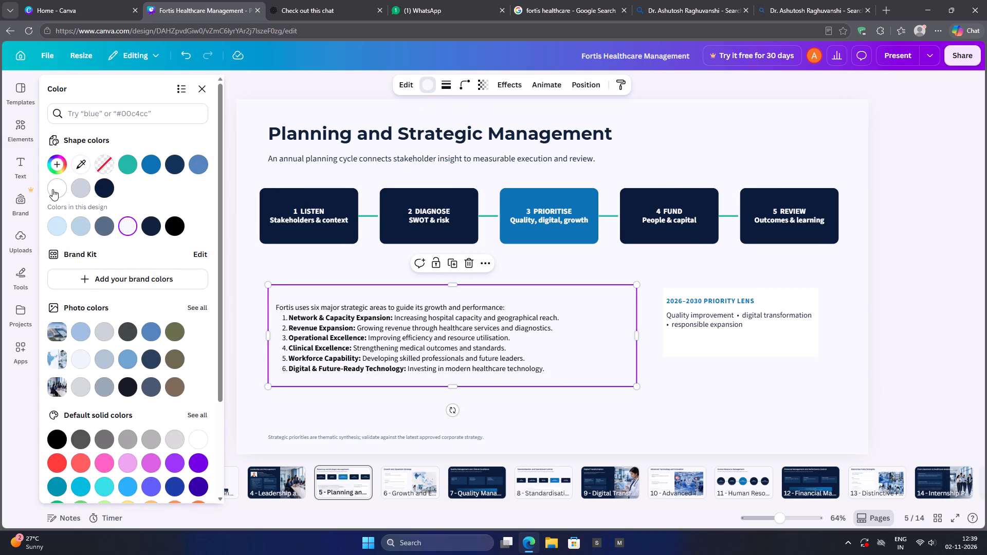
click(52, 188)
click(882, 331)
click(885, 330)
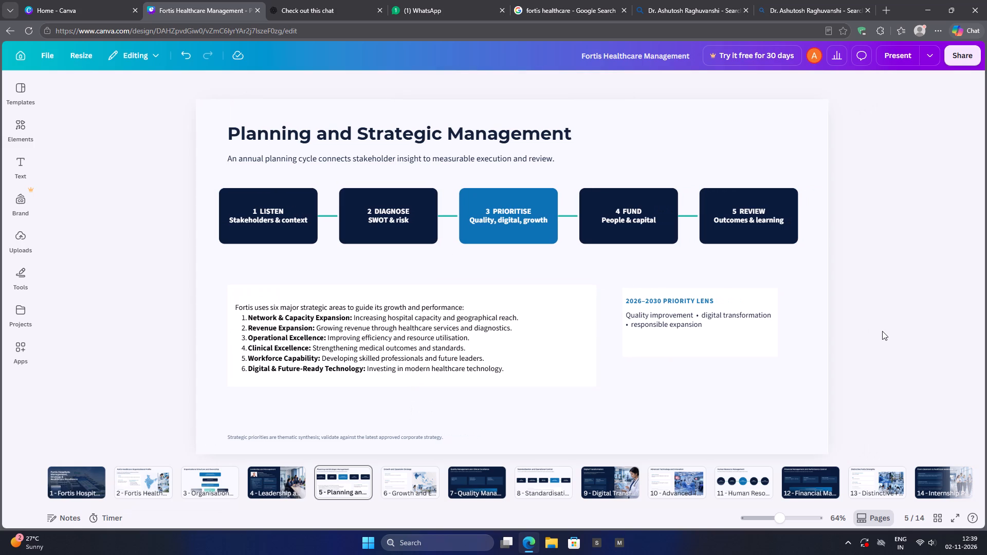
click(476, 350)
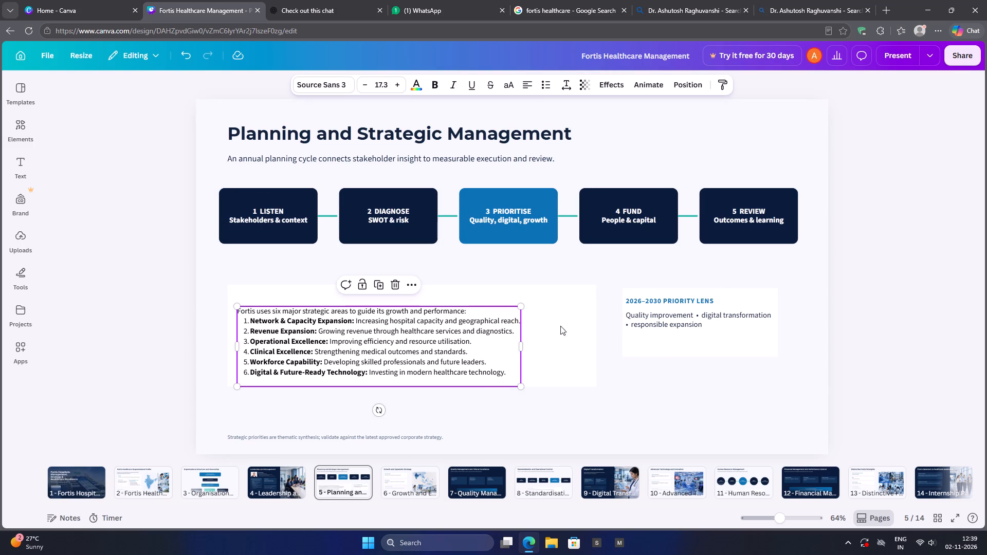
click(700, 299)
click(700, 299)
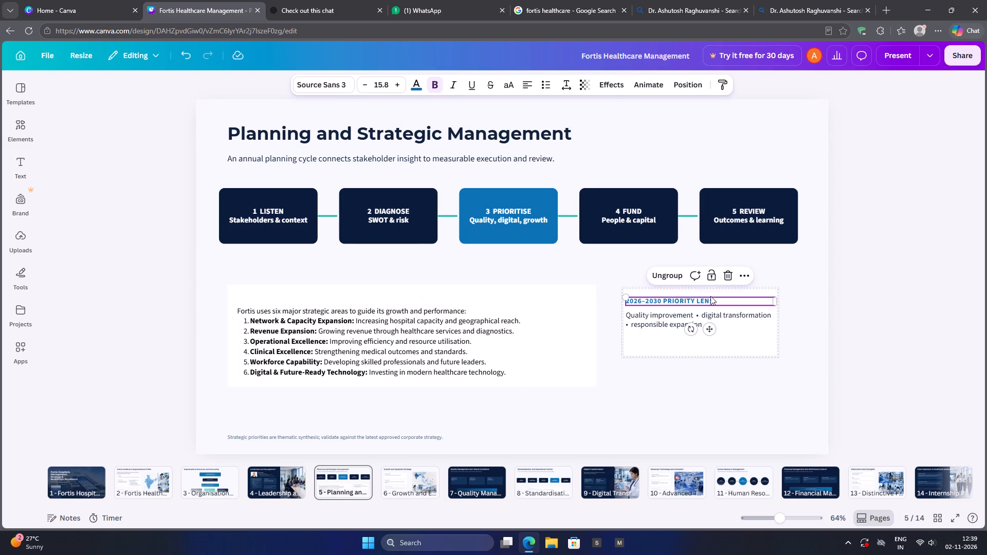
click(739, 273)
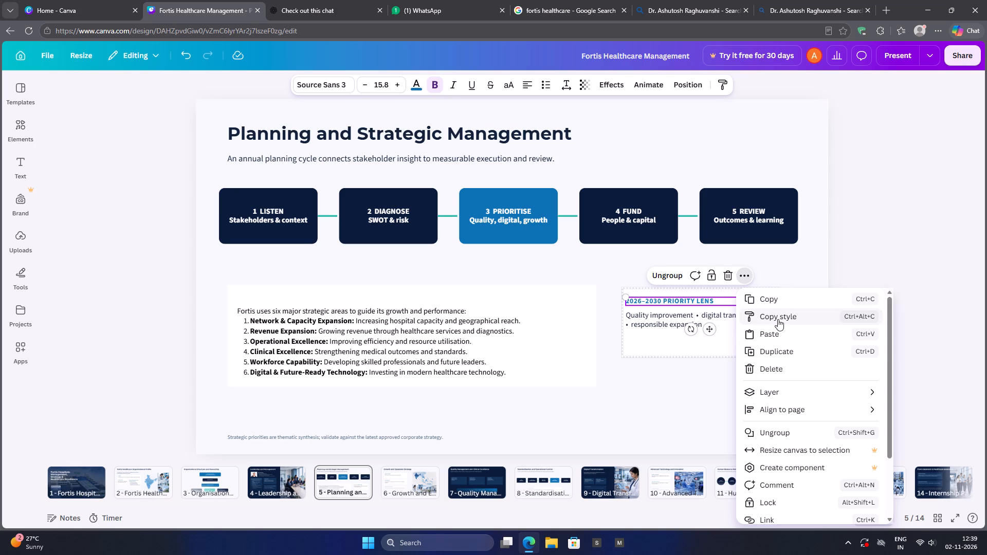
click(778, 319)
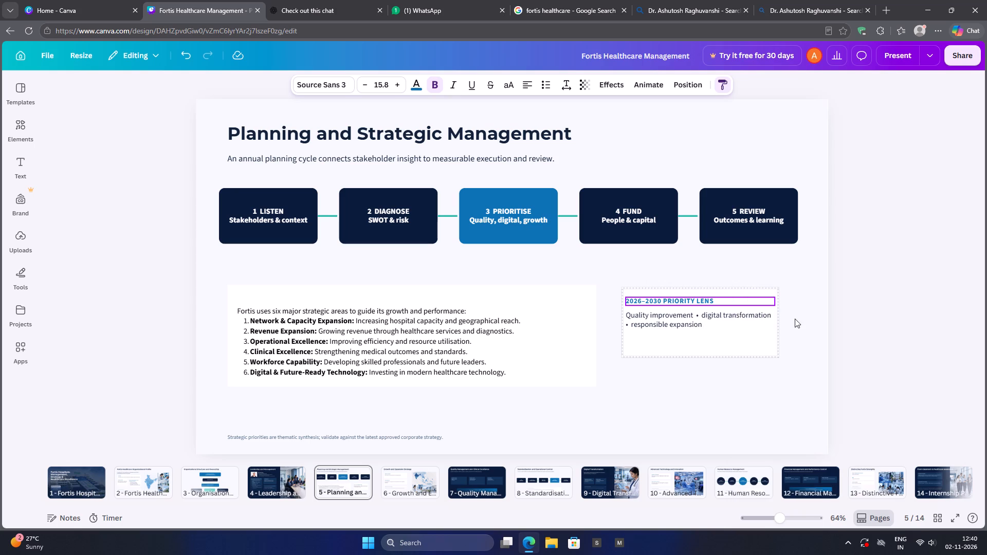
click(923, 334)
Duplicate the strategic-areas text block and place the copy slightly above the original, aligned with its left edge.
click(367, 355)
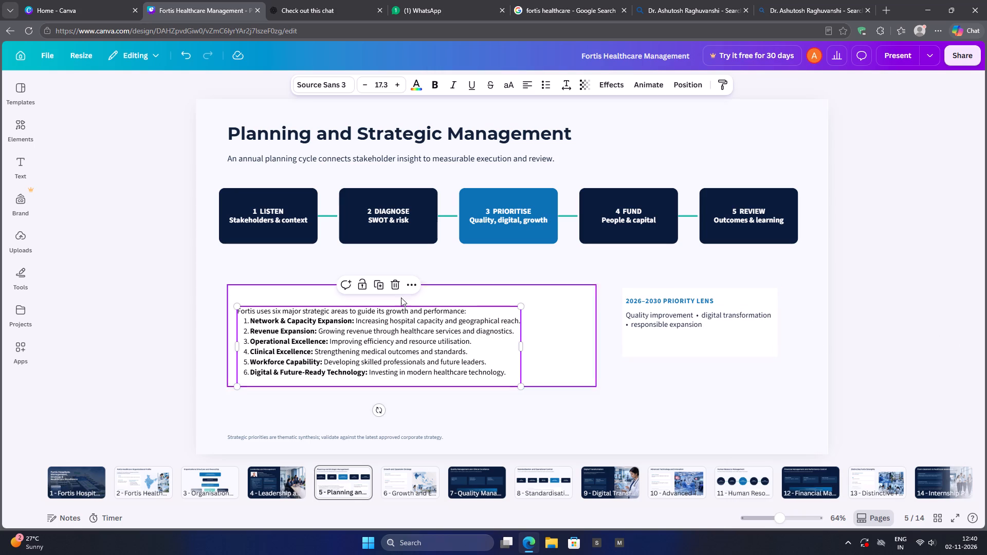
click(378, 281)
drag(359, 342, 352, 320)
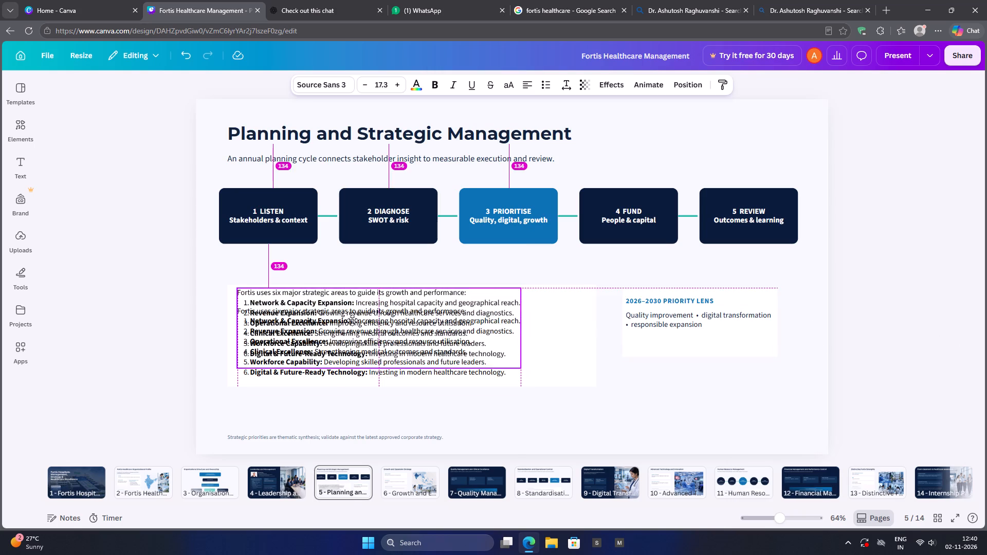
drag(352, 320, 352, 323)
Replace all of the duplicate's text with the same strategic-areas list without bold formatting.
click(352, 323)
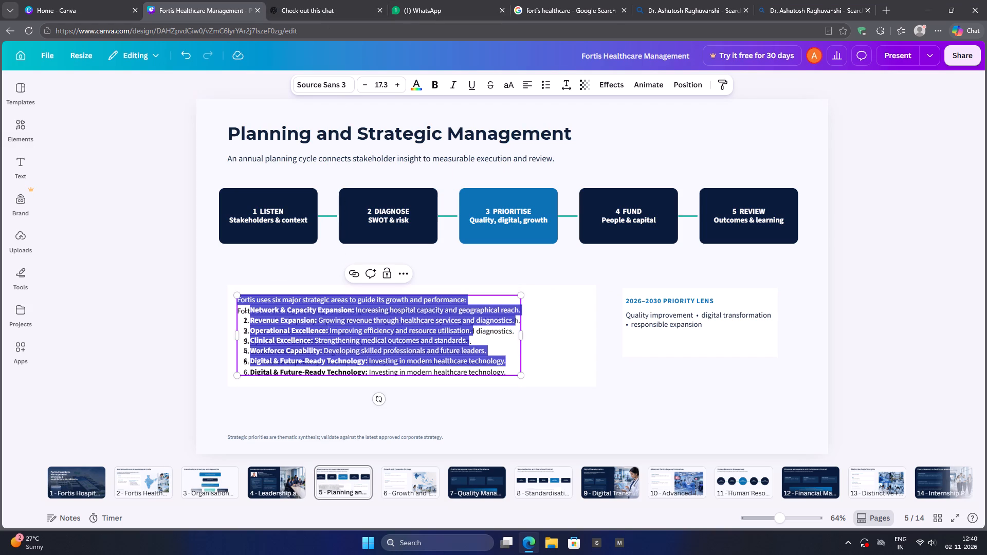
right_click(348, 327)
click(401, 109)
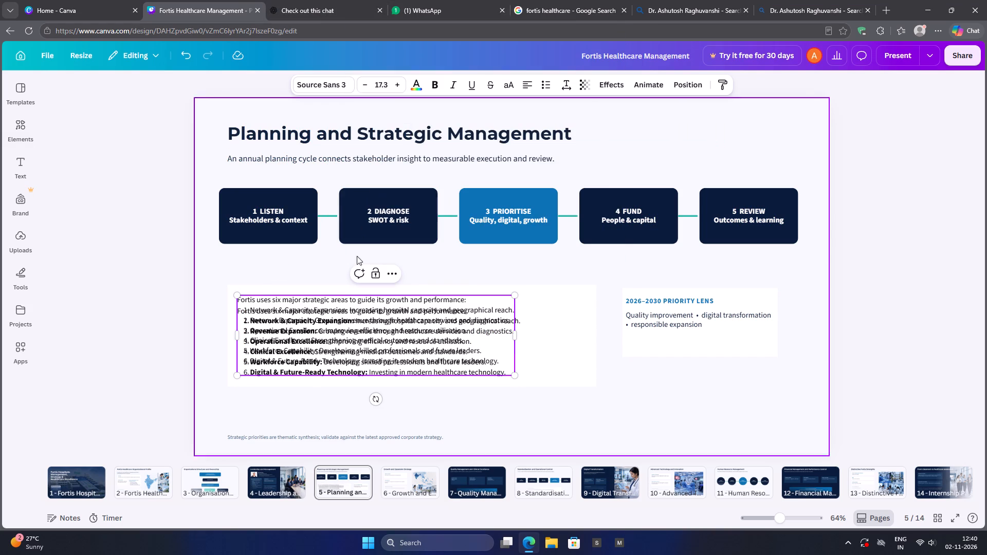
click(112, 273)
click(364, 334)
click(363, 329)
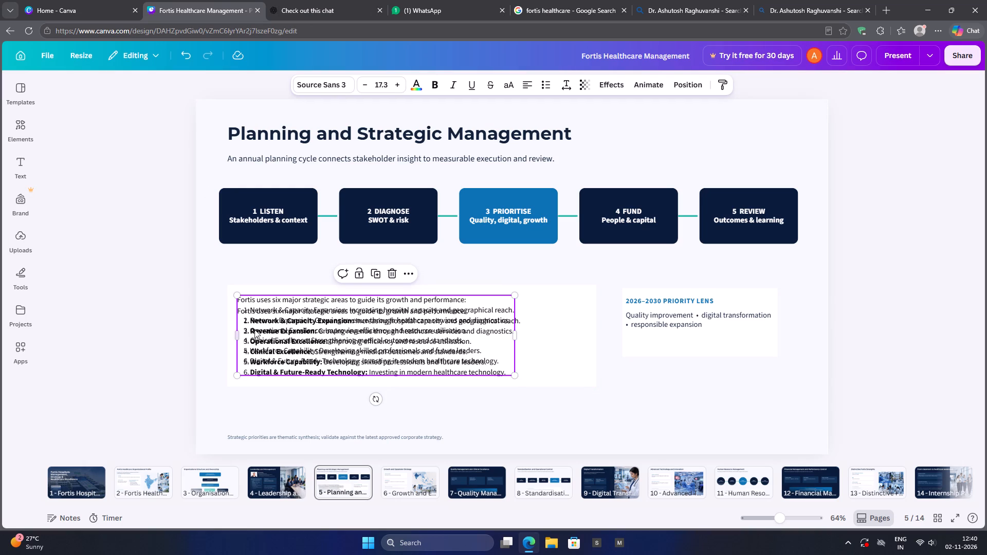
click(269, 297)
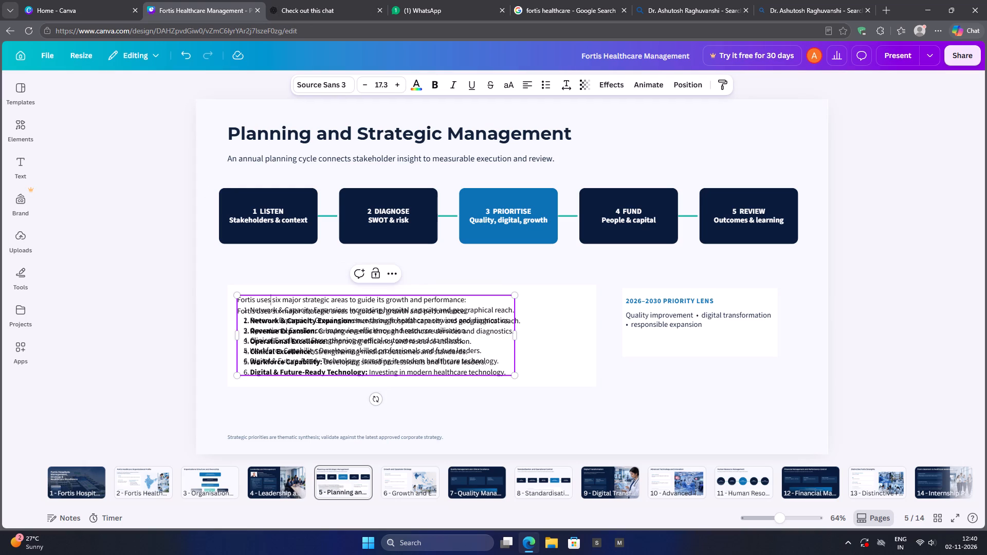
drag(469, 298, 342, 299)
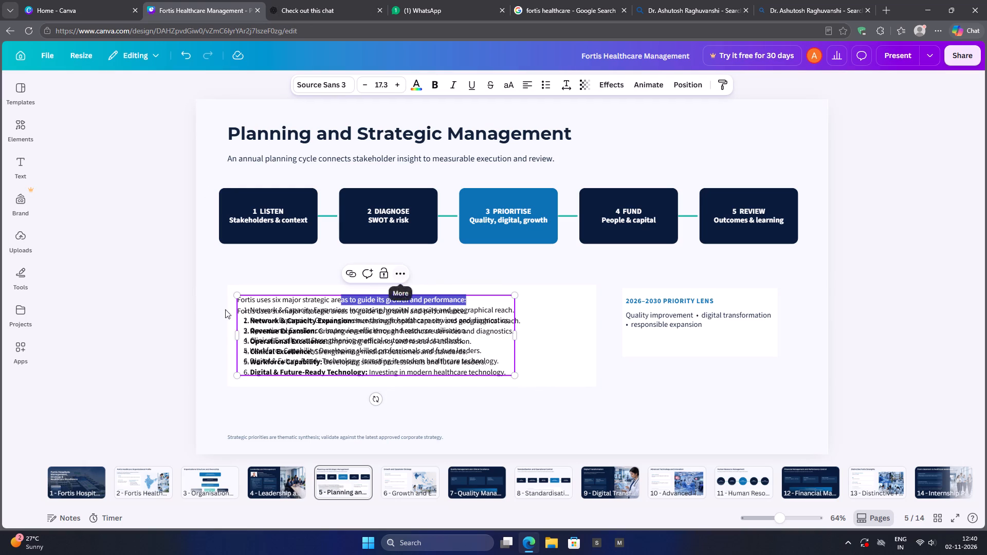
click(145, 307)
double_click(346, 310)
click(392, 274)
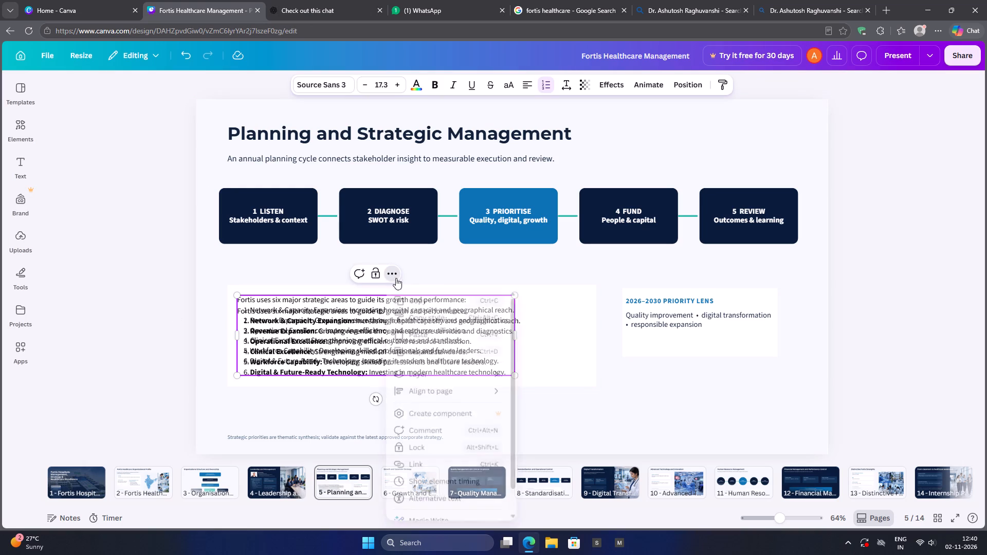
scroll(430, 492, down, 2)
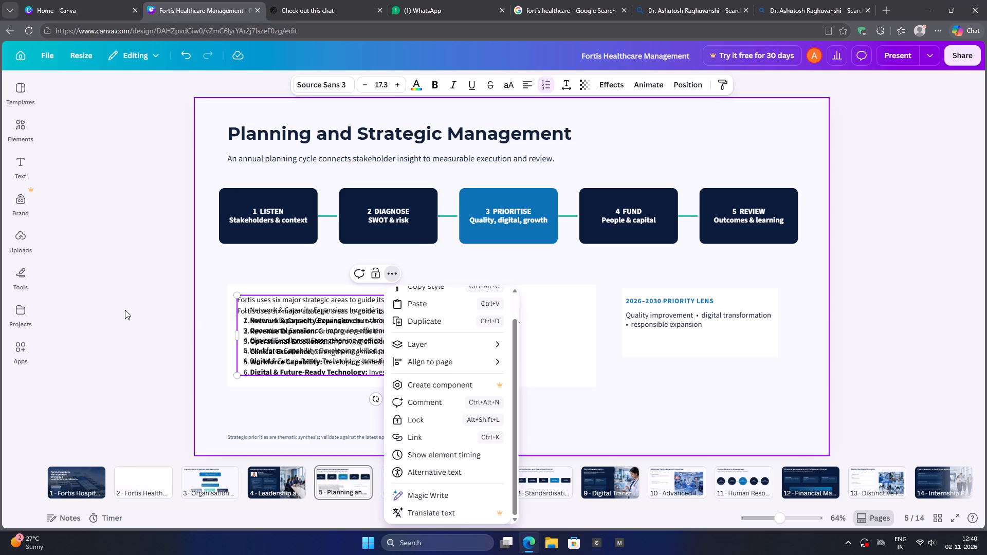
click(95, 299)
Delete the non-bold duplicate of the strategic-areas list from slide 5.
click(275, 317)
click(392, 270)
Duplicate the remaining strategic-areas list and place the copy at the white rectangle's top, aligned with the original's left edge.
click(354, 332)
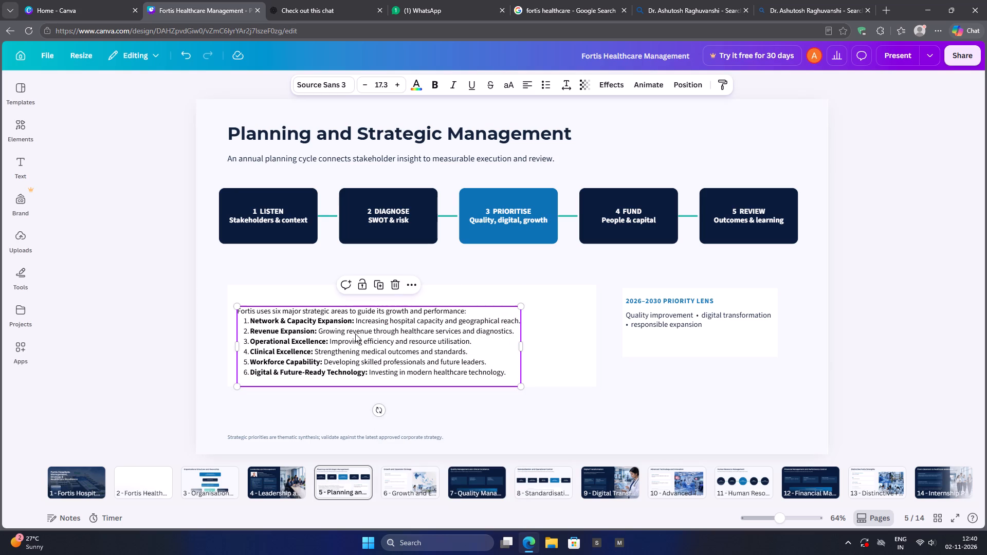
click(377, 283)
drag(359, 356, 355, 331)
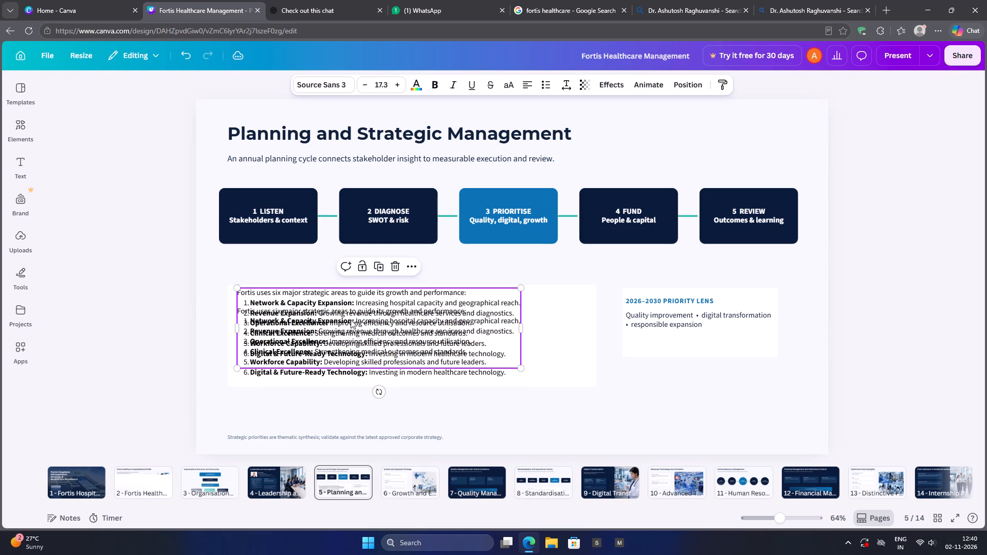
Replace all of the duplicate's text with the copied heading "Fortis's Six Strategic Pillars".
click(259, 292)
right_click(283, 309)
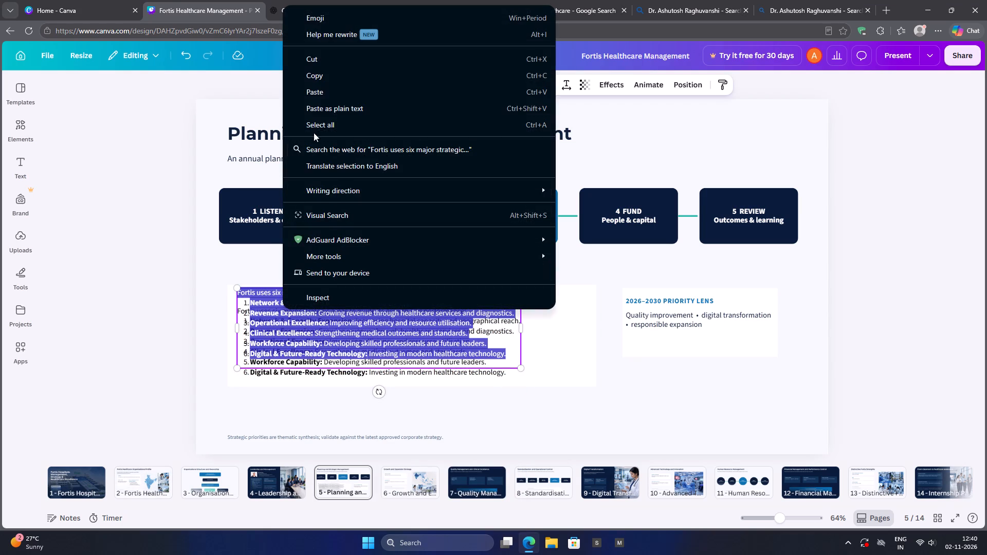
click(319, 94)
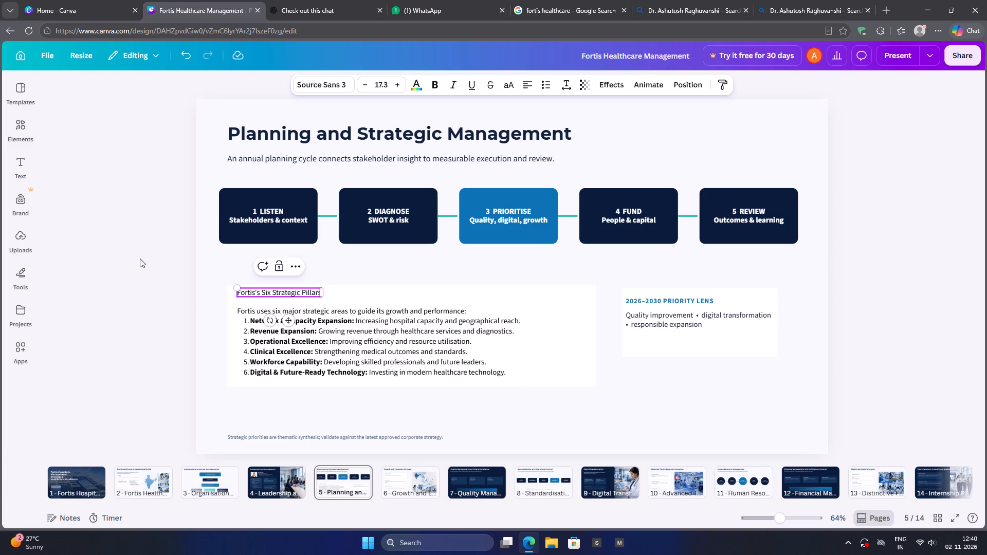
click(140, 258)
Make the Six Strategic Pillars heading bold and colour it the same blue as the Priority Lens heading.
click(305, 290)
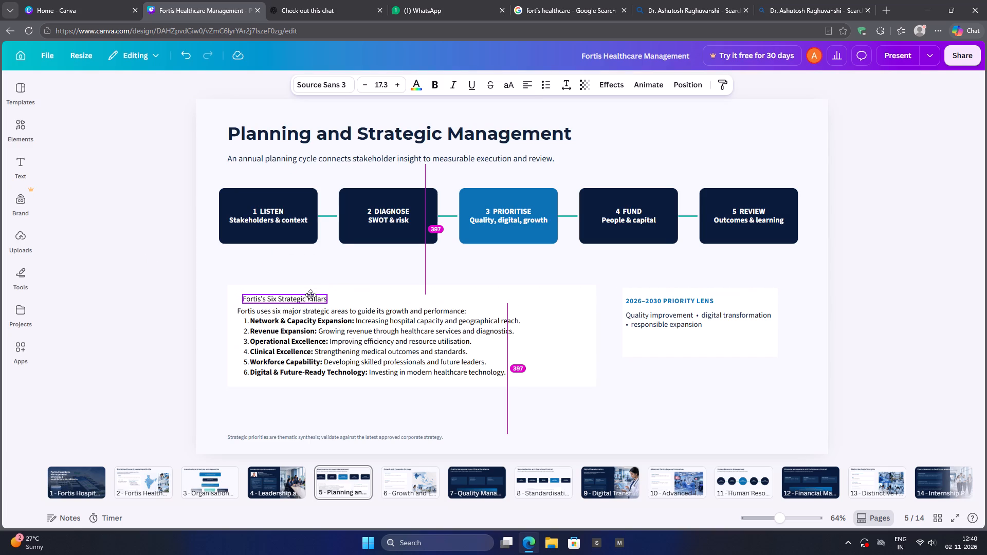
click(416, 84)
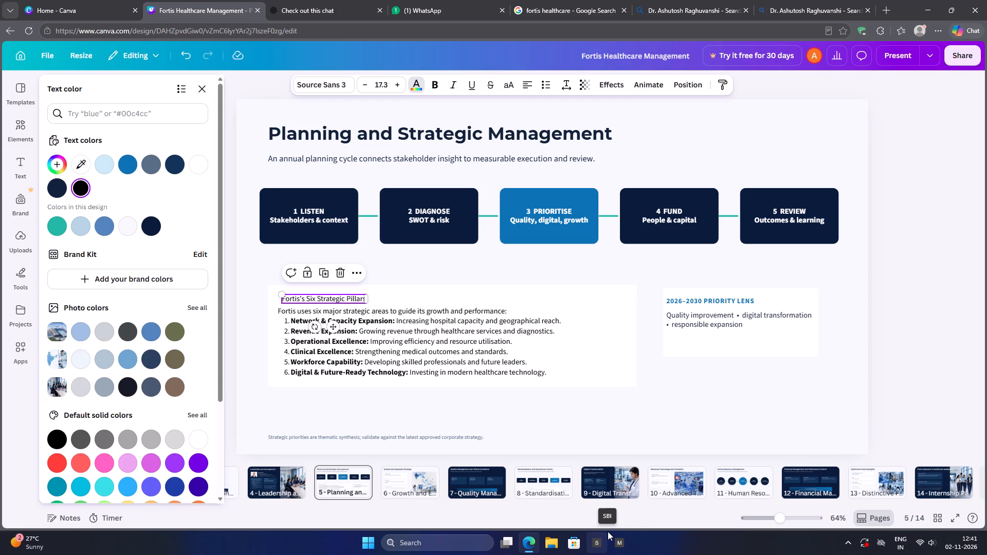
click(102, 232)
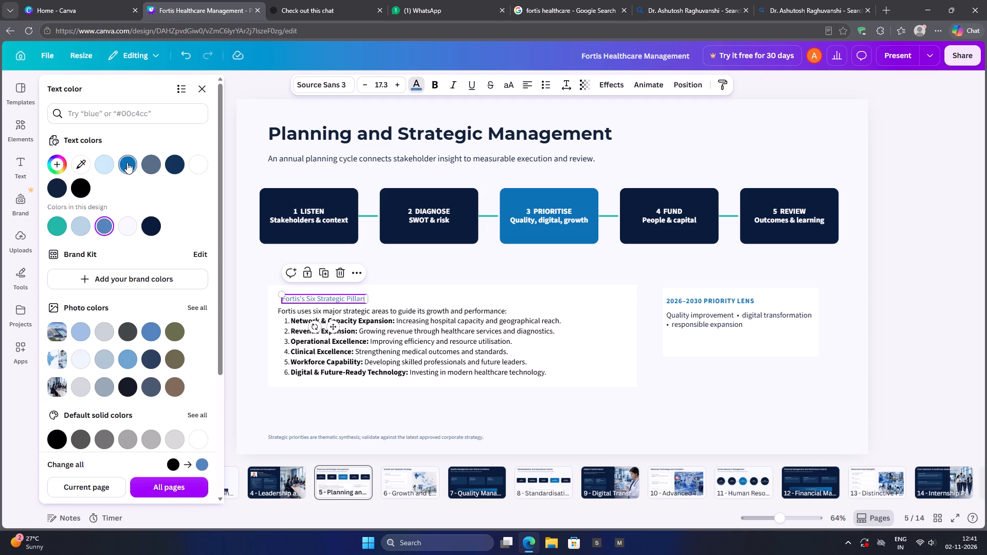
click(127, 162)
click(432, 80)
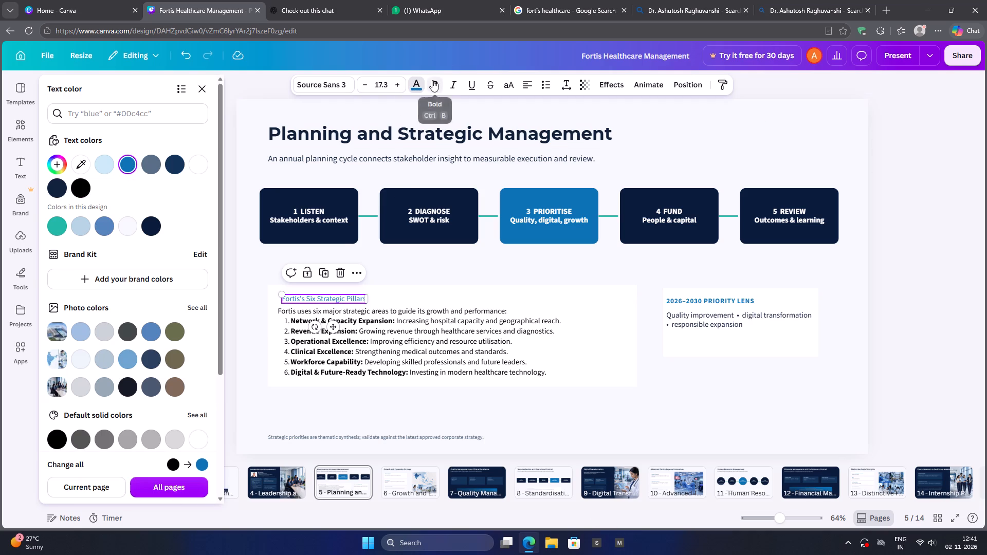
click(892, 335)
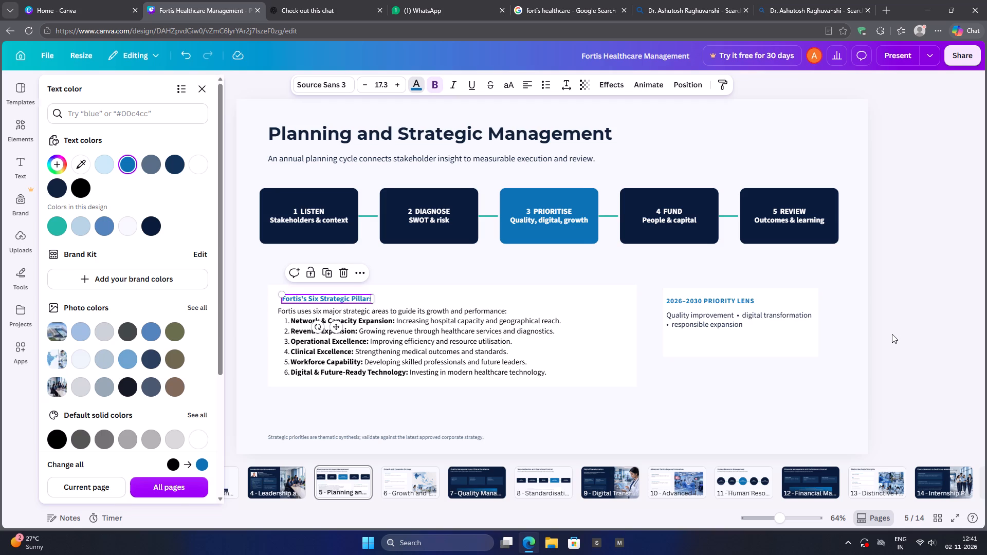
click(892, 334)
Move the Six Strategic Pillars heading slightly up, fine-tuning its gap between the rectangle's top edge and the list.
click(296, 300)
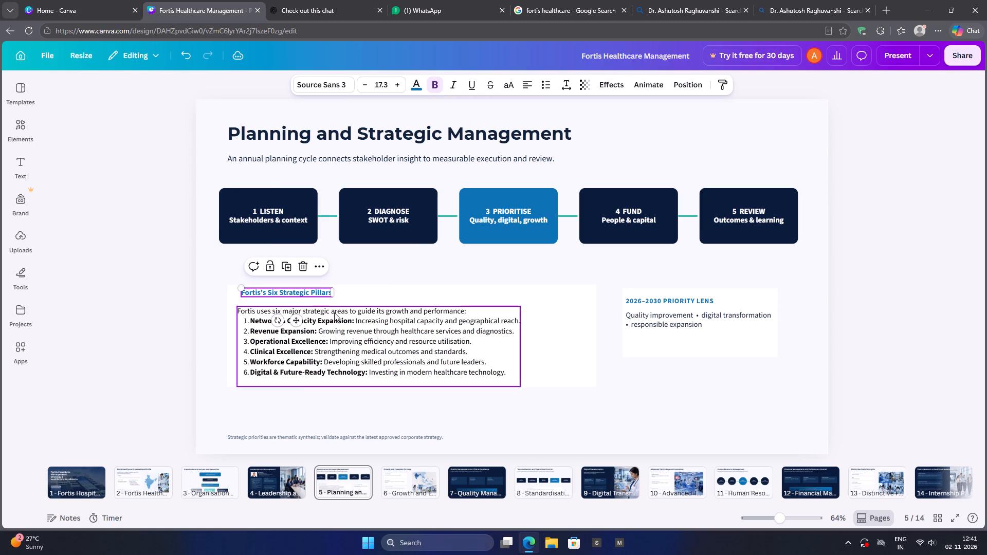
key(Down)
key(Down)
key(Down)
key(Down)
key(Down)
key(Down)
key(Down)
key(Down)
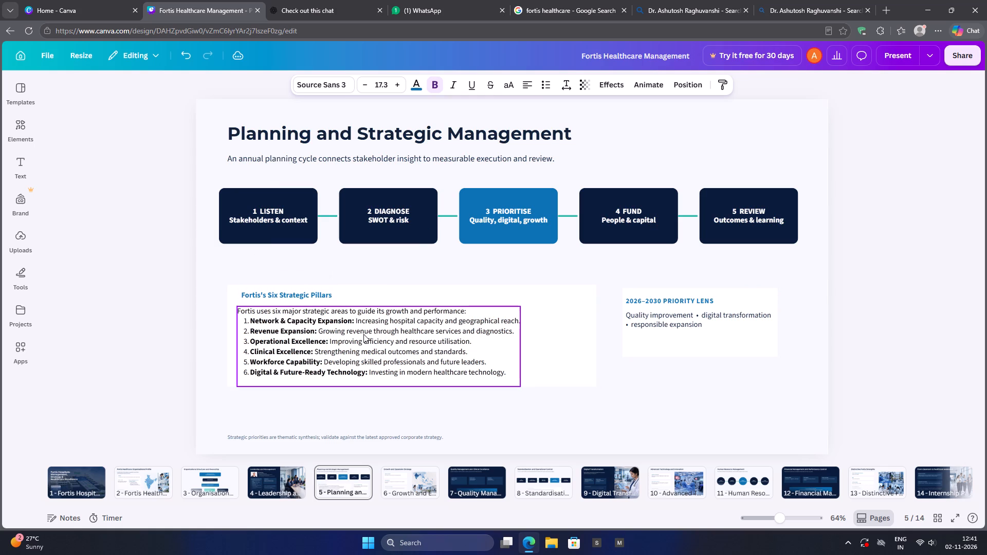
key(Down)
click(904, 345)
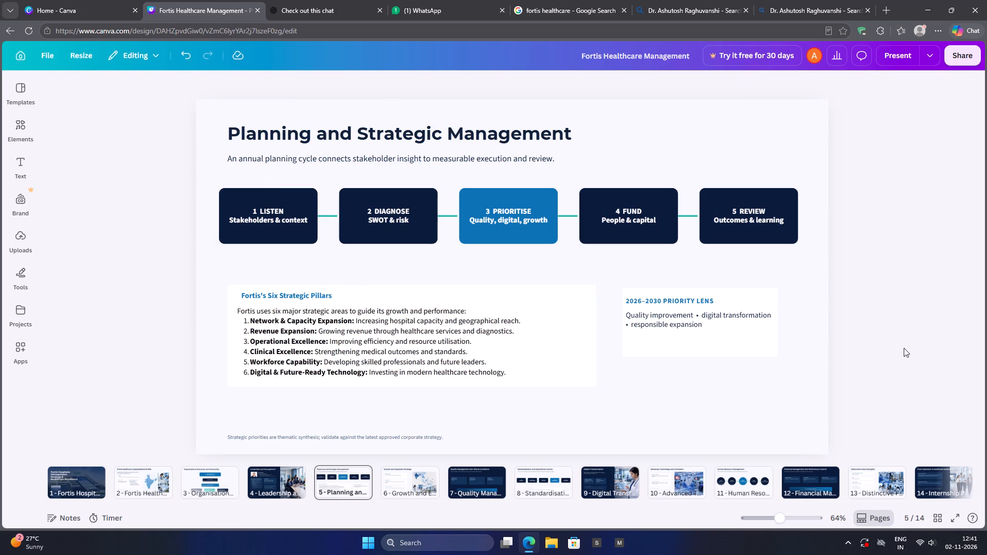
Narrow the 2026–2030 Priority Lens box slightly and raise it level with the top of the strategic-pillars rectangle.
click(721, 345)
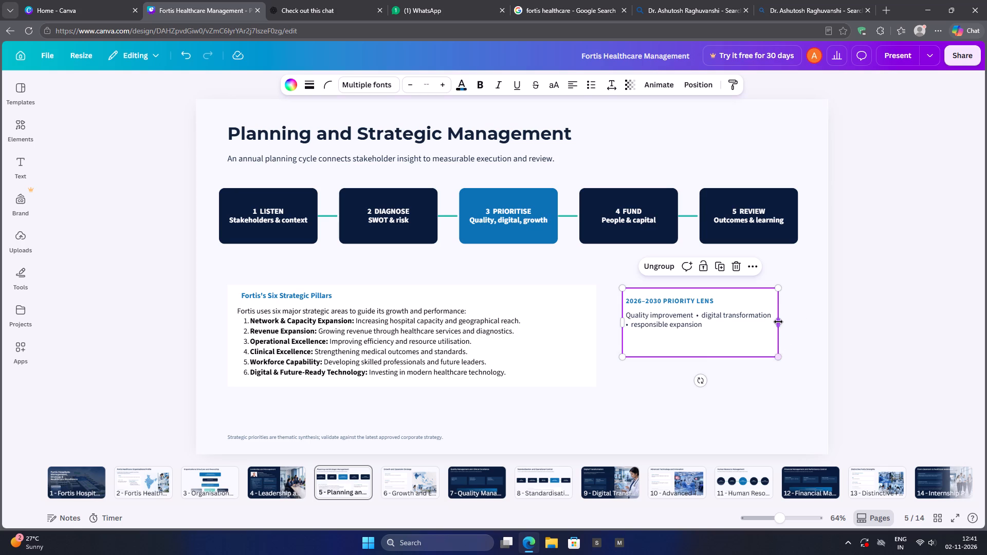
drag(778, 322, 769, 324)
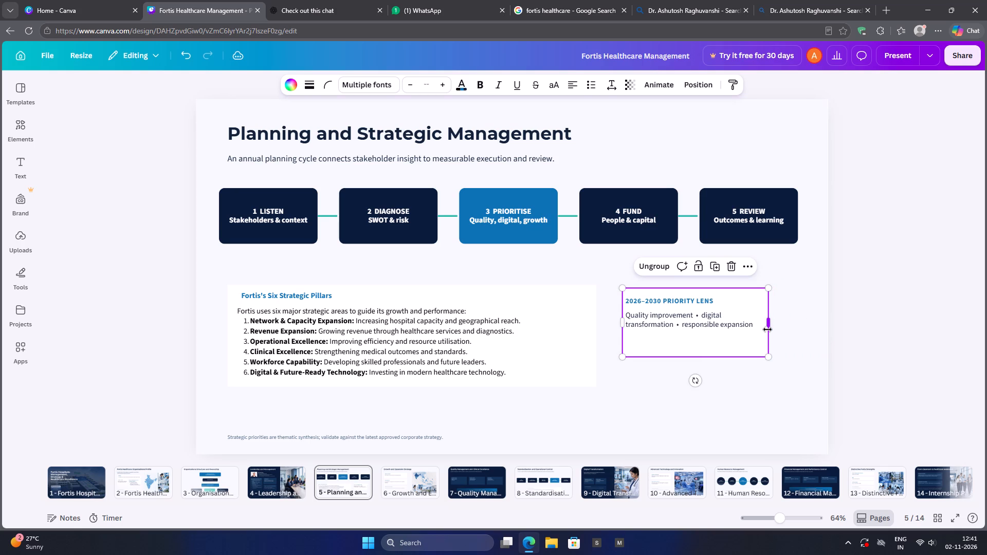
click(887, 336)
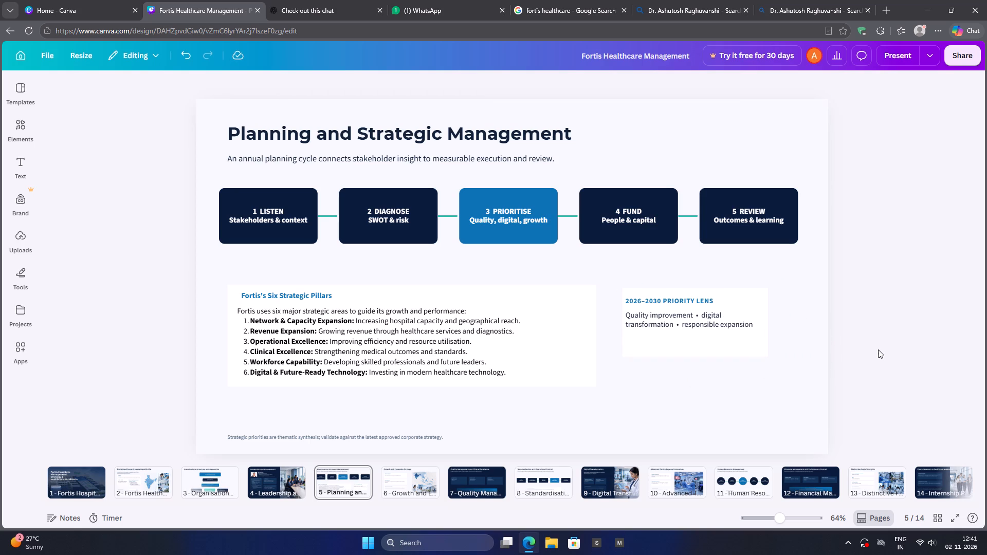
click(728, 346)
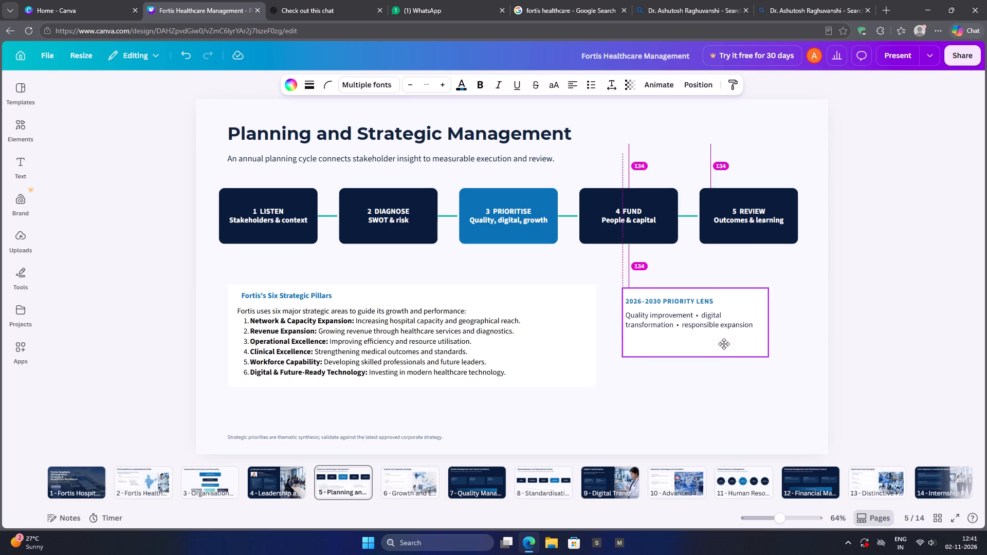
click(910, 324)
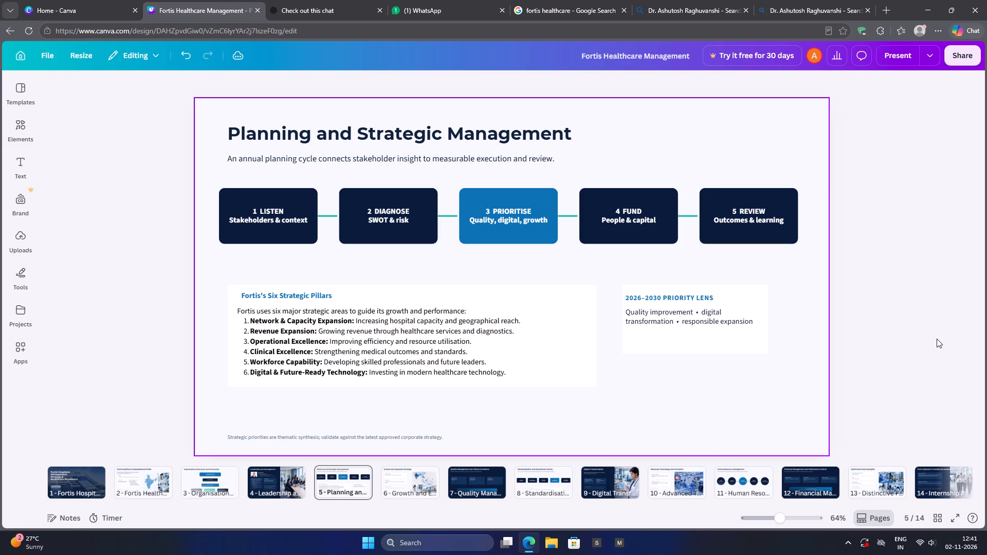
Group the white rectangle with its heading and strategic-areas list, and move the group slightly up the slide.
click(568, 358)
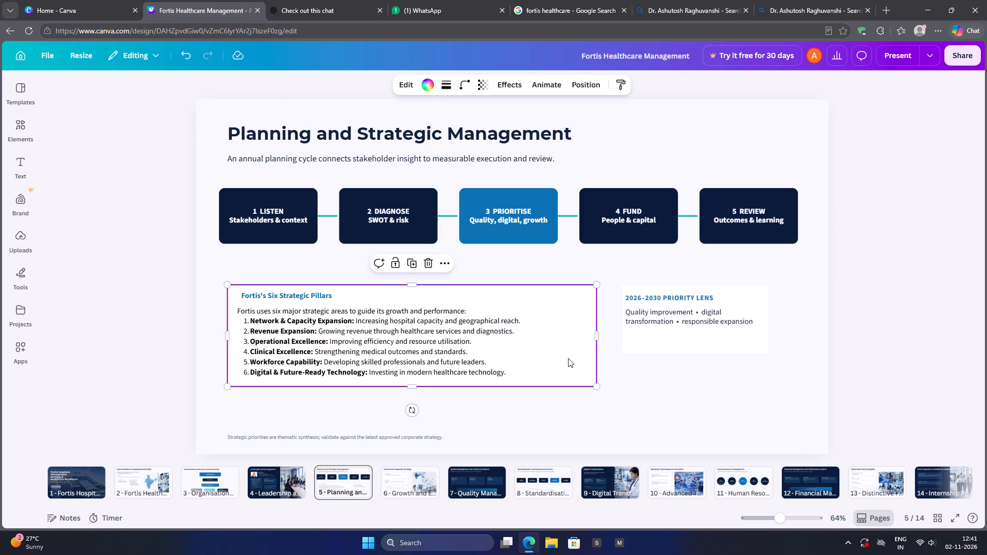
click(159, 281)
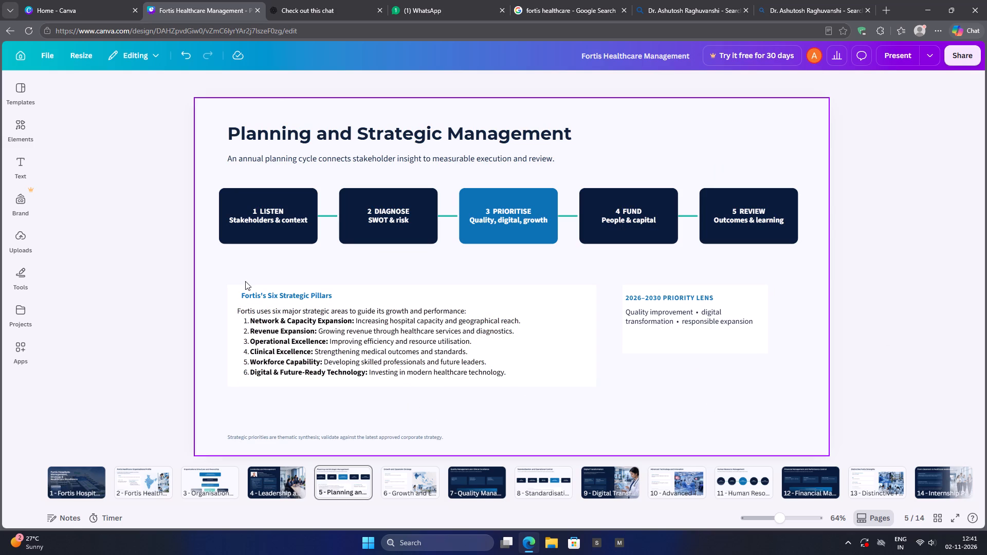
drag(214, 275, 571, 397)
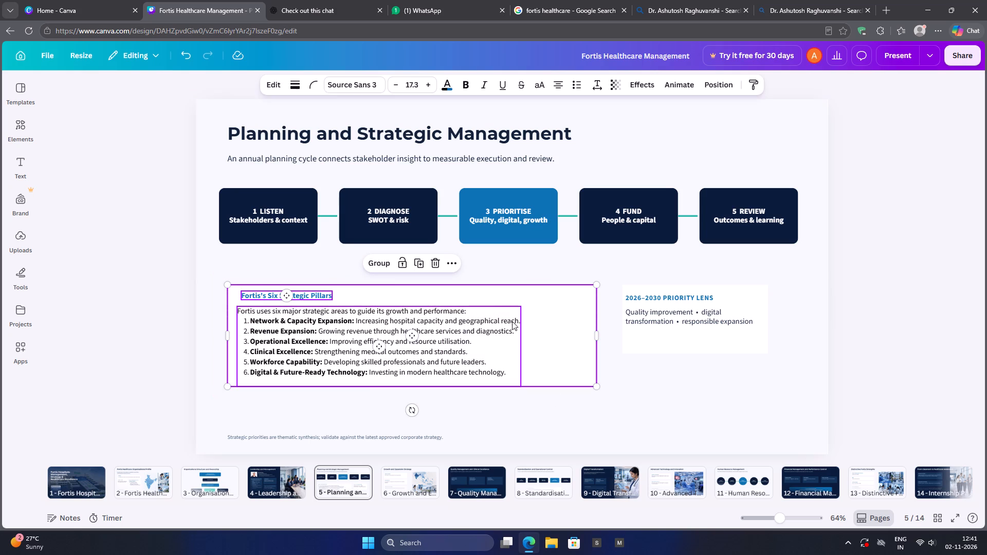
click(377, 260)
drag(552, 366, 551, 361)
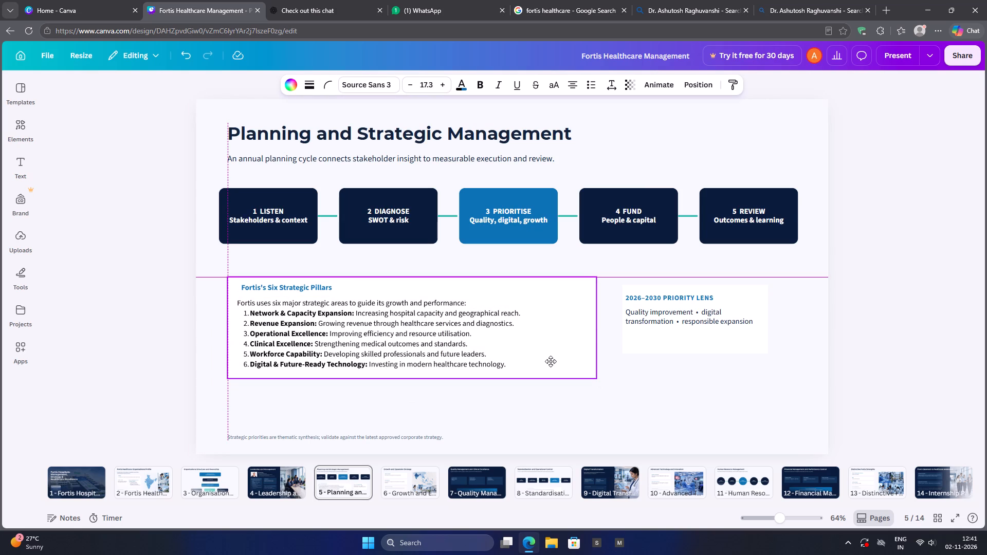
drag(551, 361, 550, 357)
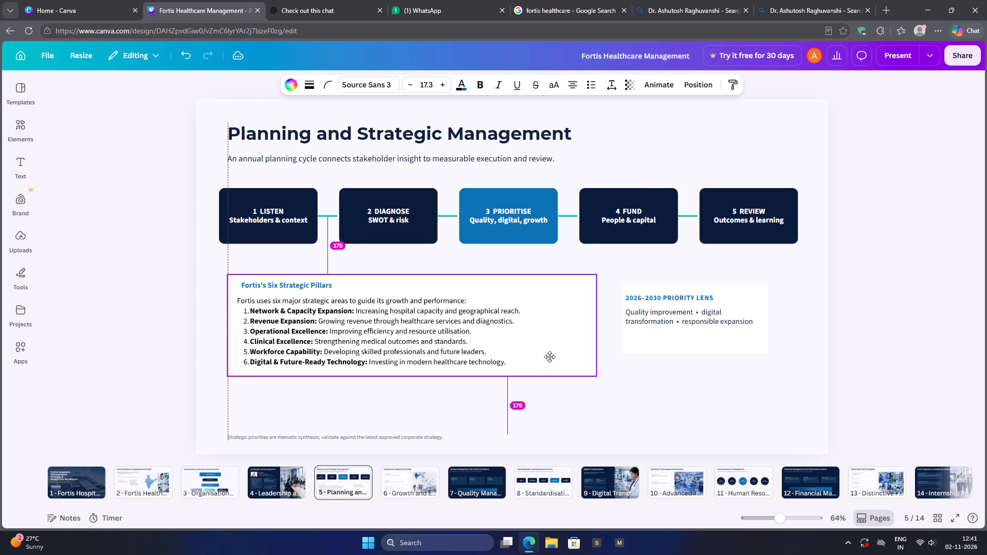
drag(550, 357, 550, 359)
click(903, 341)
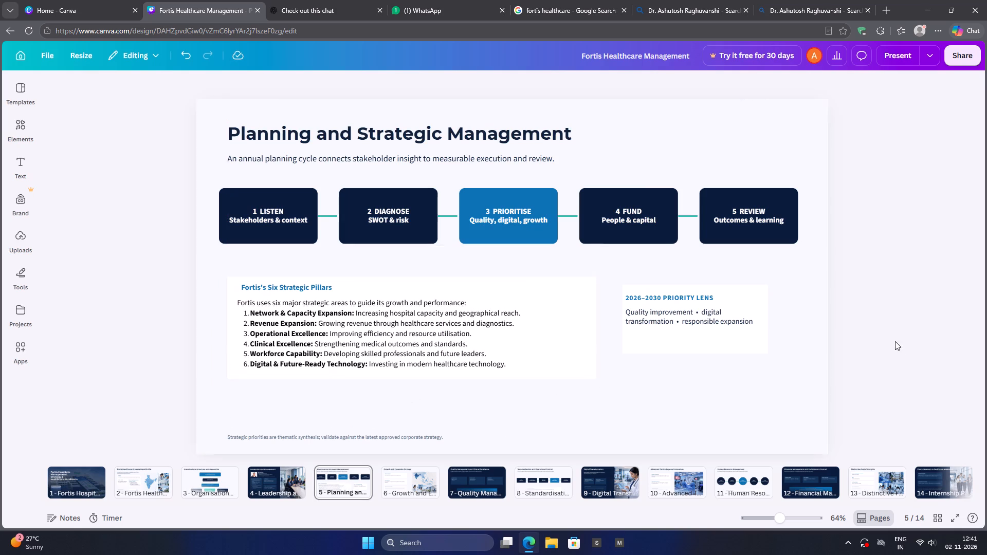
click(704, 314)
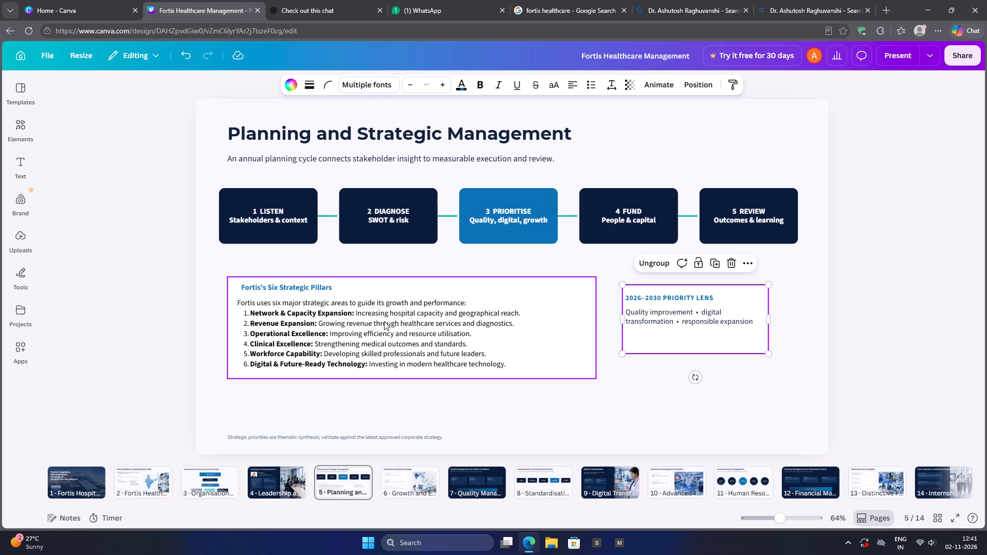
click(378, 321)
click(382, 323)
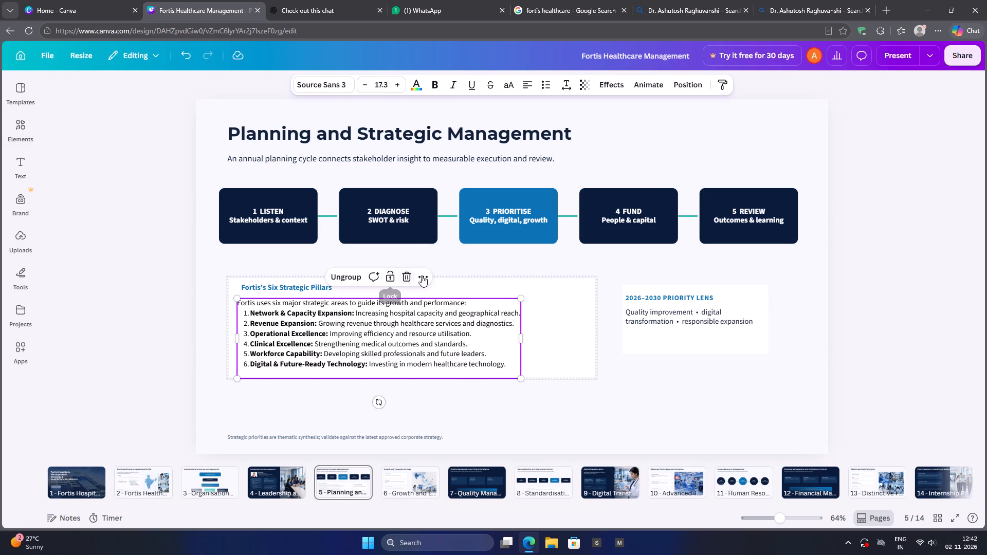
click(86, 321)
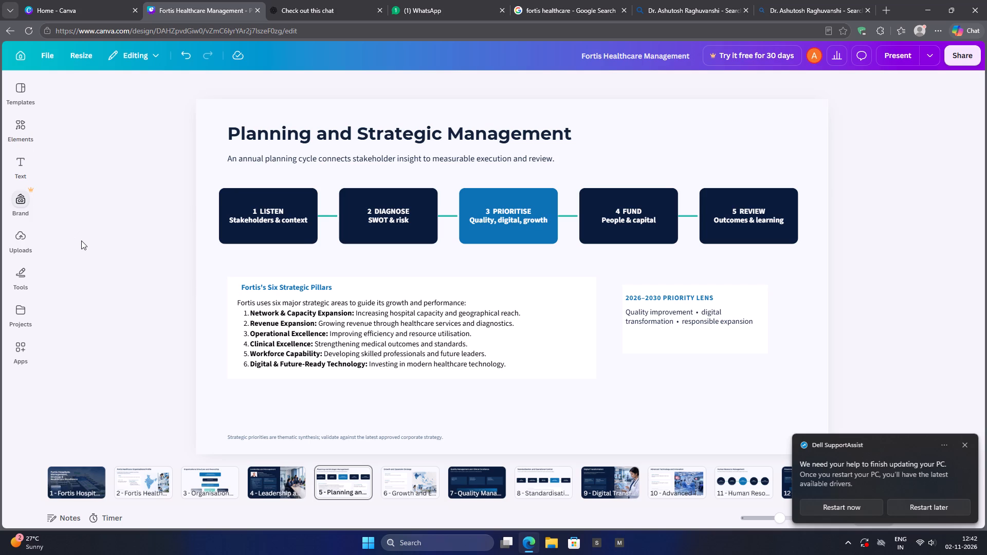
click(20, 160)
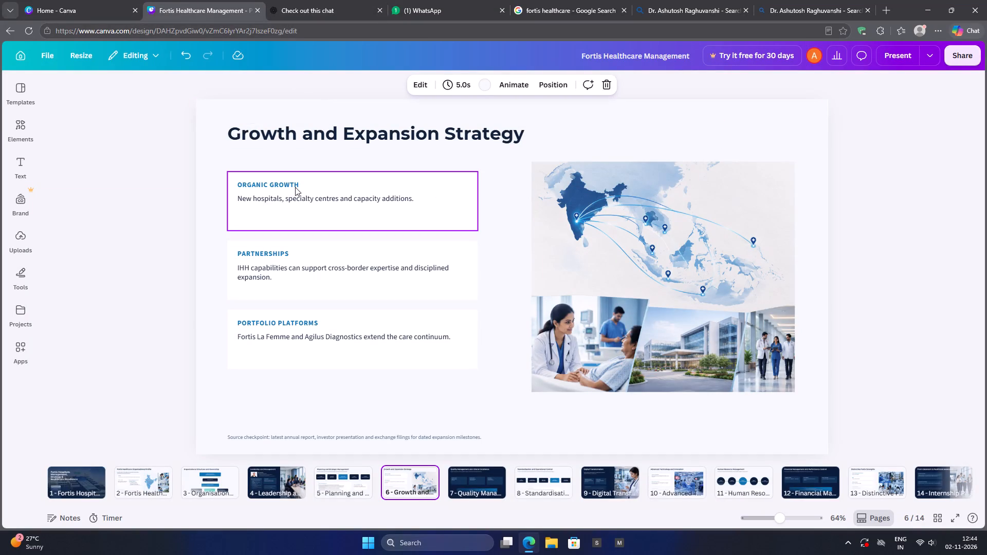
click(138, 200)
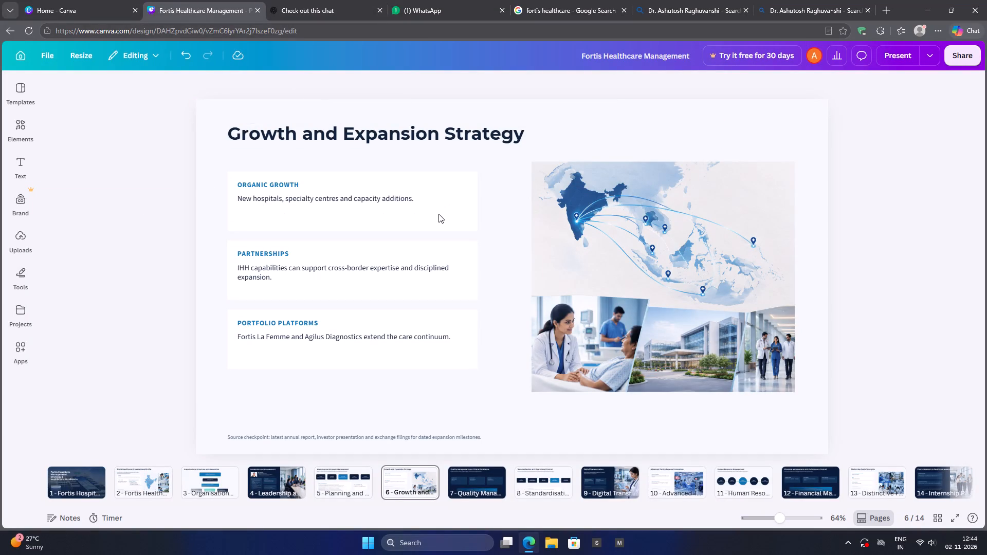
click(344, 199)
click(343, 197)
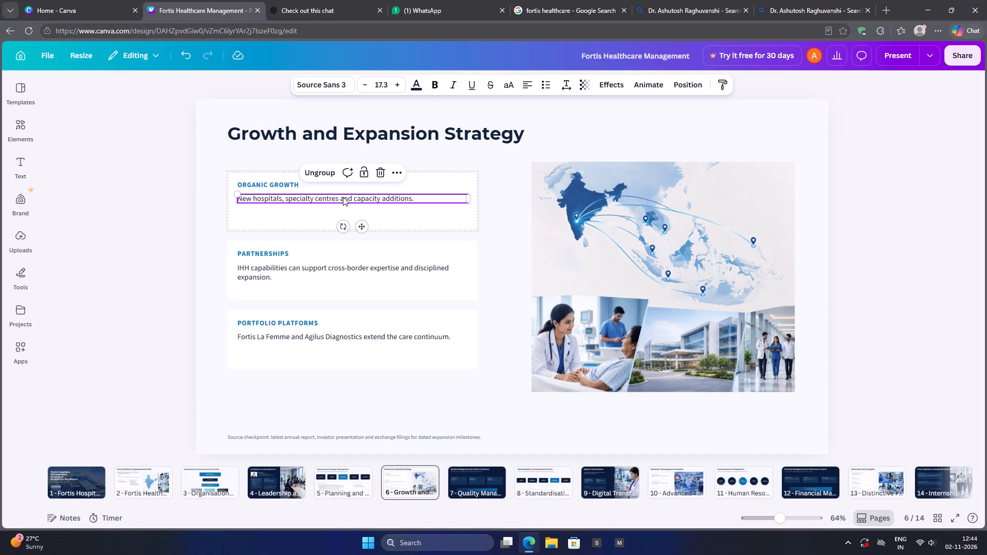
right_click(418, 200)
click(397, 197)
click(414, 199)
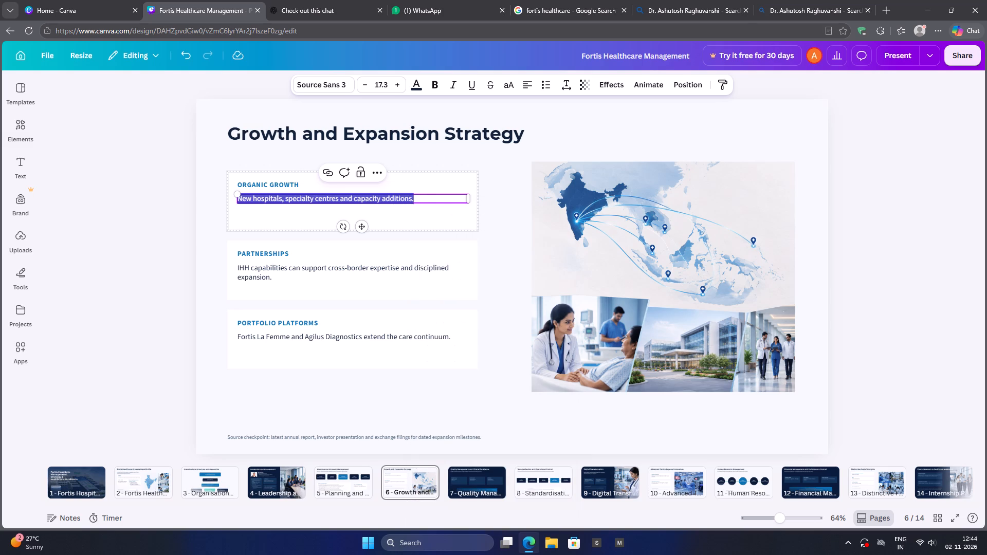
right_click(413, 199)
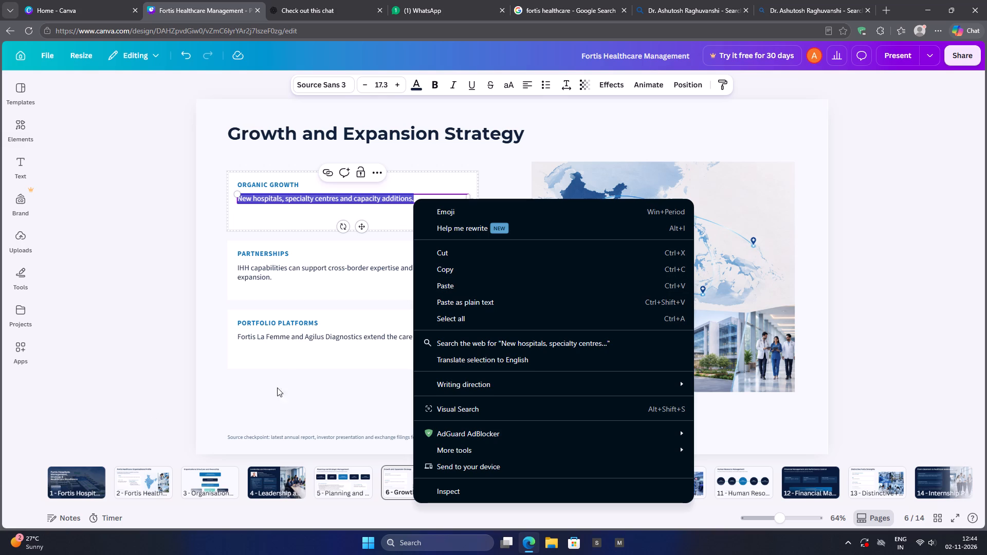
click(465, 289)
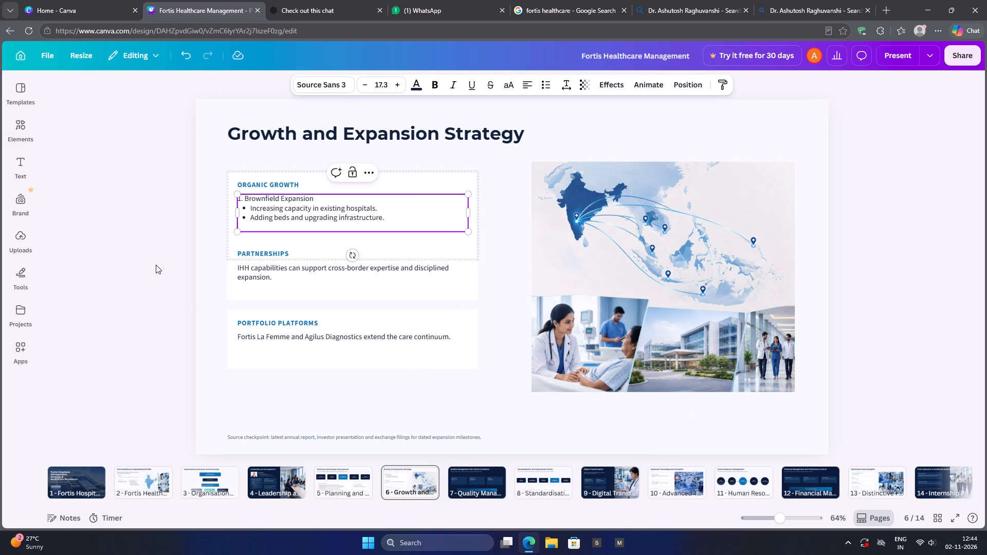
click(156, 264)
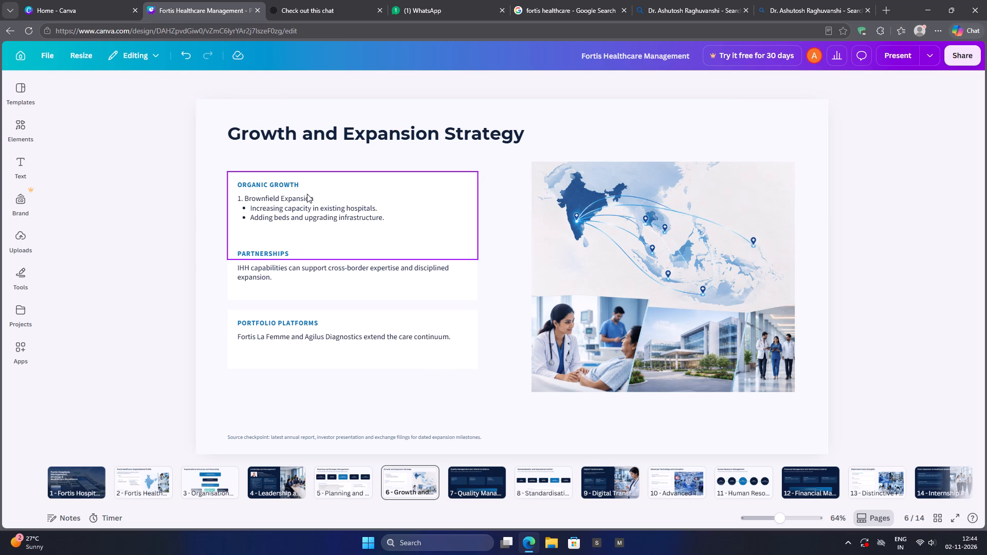
Cut the numbered Brownfield Expansion line out of the first card's body, keeping only its two bullets.
click(307, 194)
click(318, 199)
click(314, 199)
drag(314, 197, 246, 197)
right_click(287, 200)
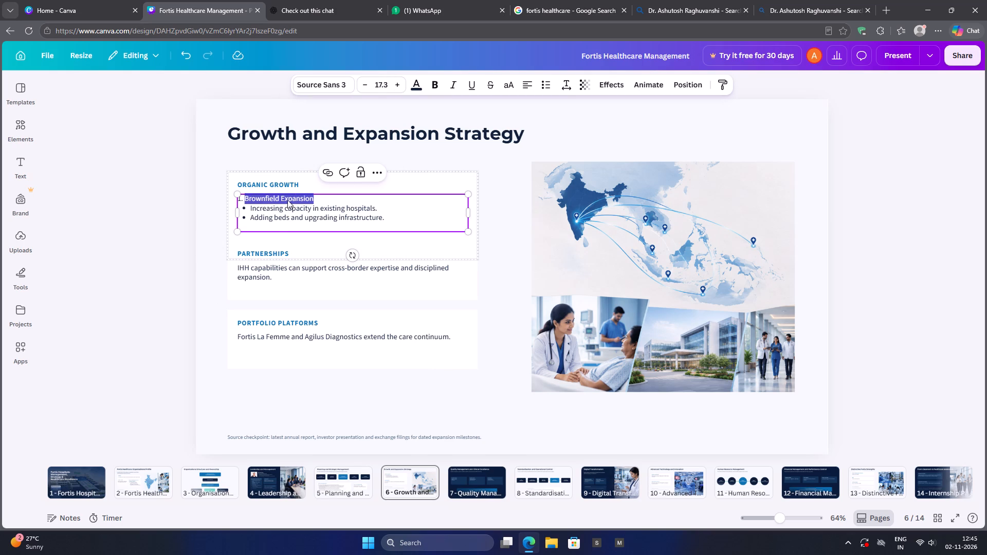
click(332, 255)
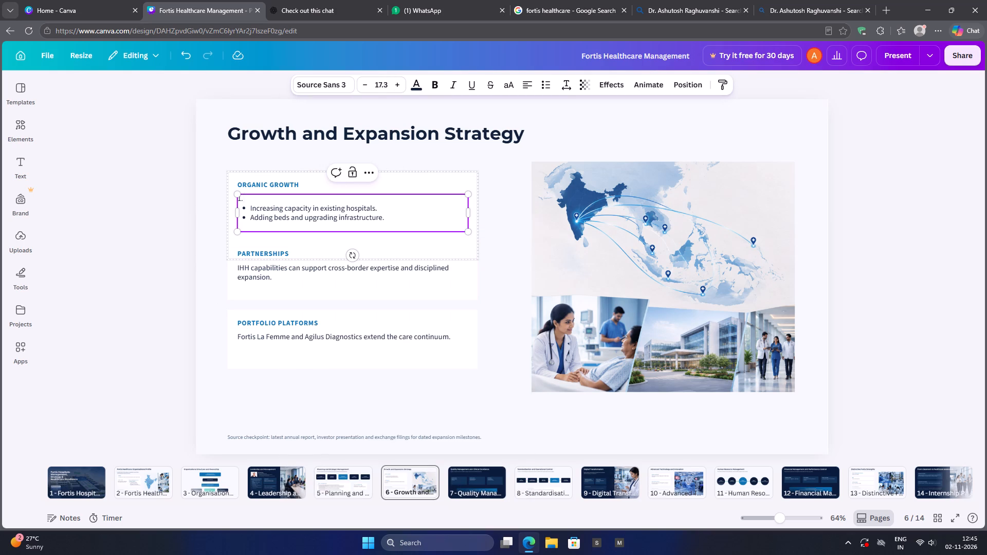
key(BackSpace)
key(BackSpace)
key(BackSpace)
key(BackSpace)
click(241, 206)
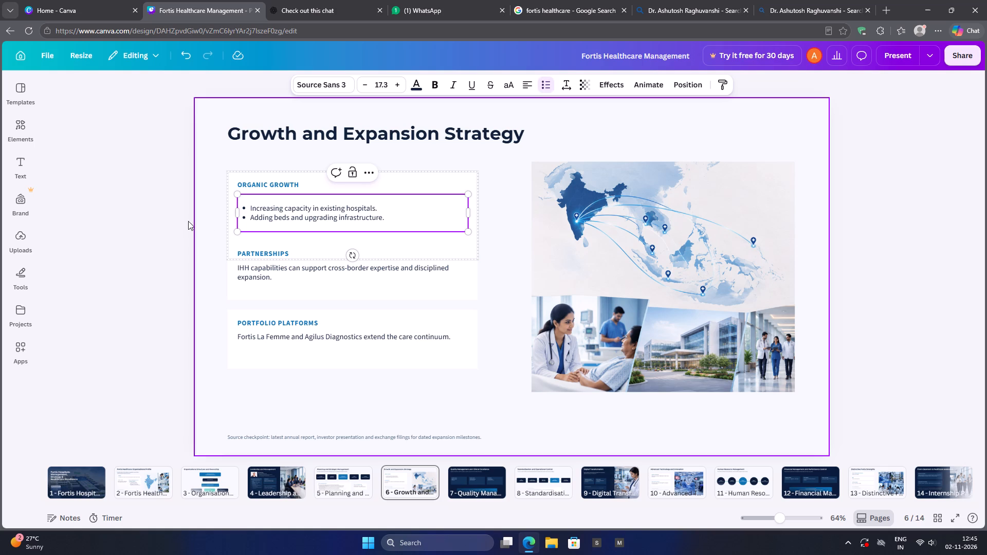
click(149, 231)
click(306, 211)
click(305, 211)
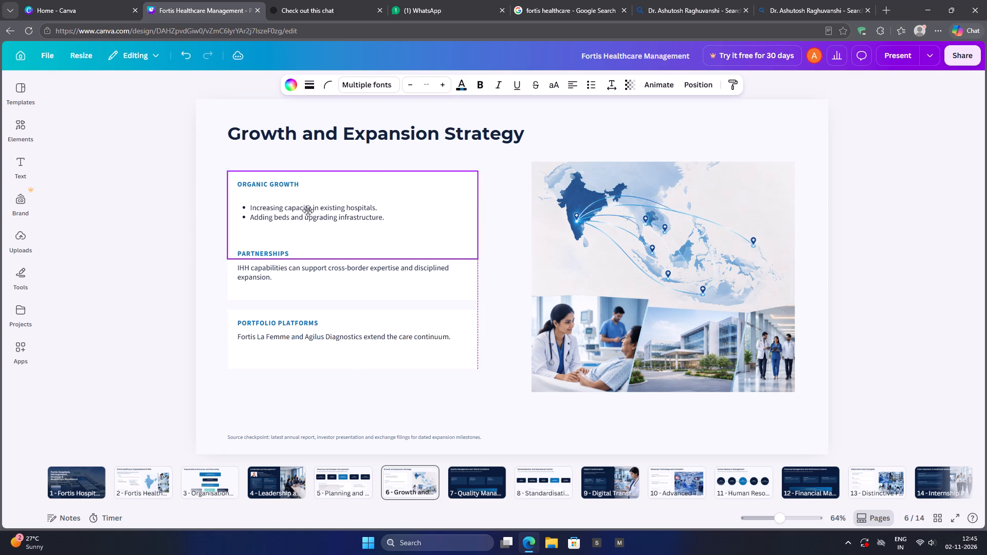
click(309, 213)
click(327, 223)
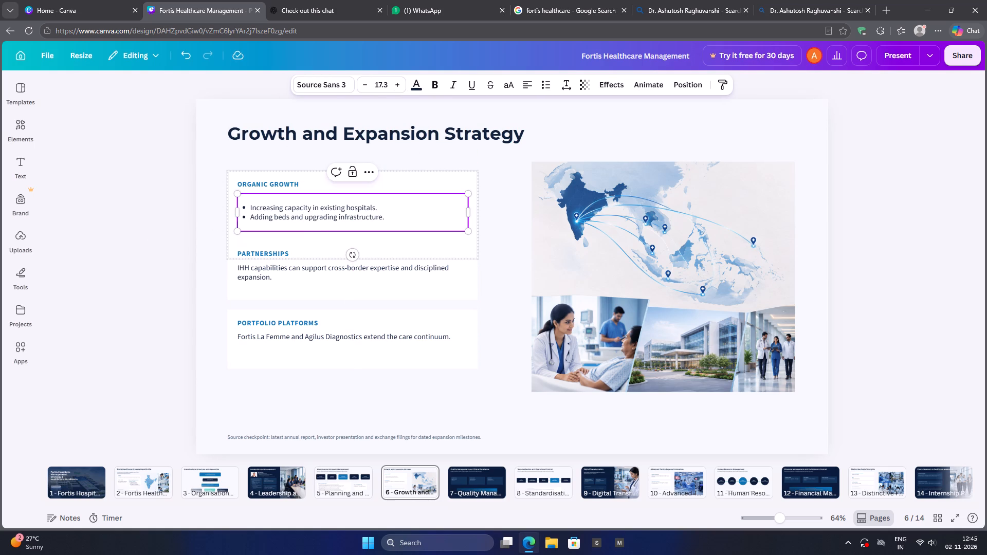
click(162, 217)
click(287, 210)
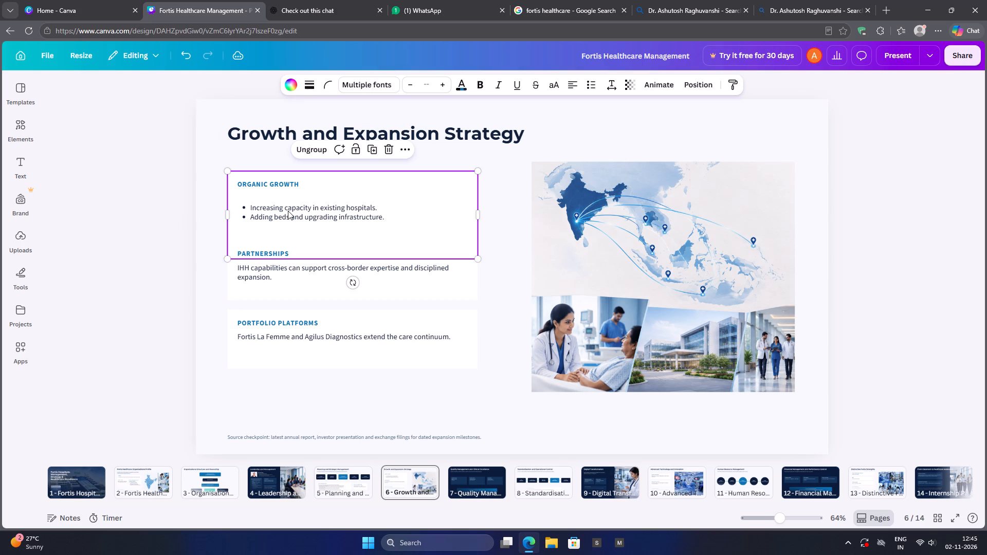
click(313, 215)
Replace the first card's ORGANIC GROWTH heading with BROWNFIELD EXPANSION in capitals.
click(285, 184)
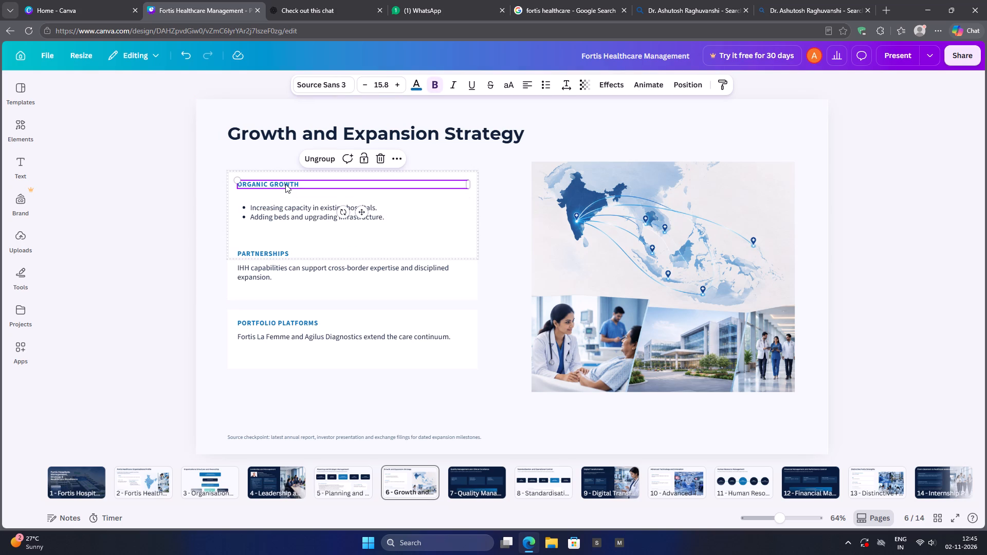
click(285, 184)
right_click(296, 182)
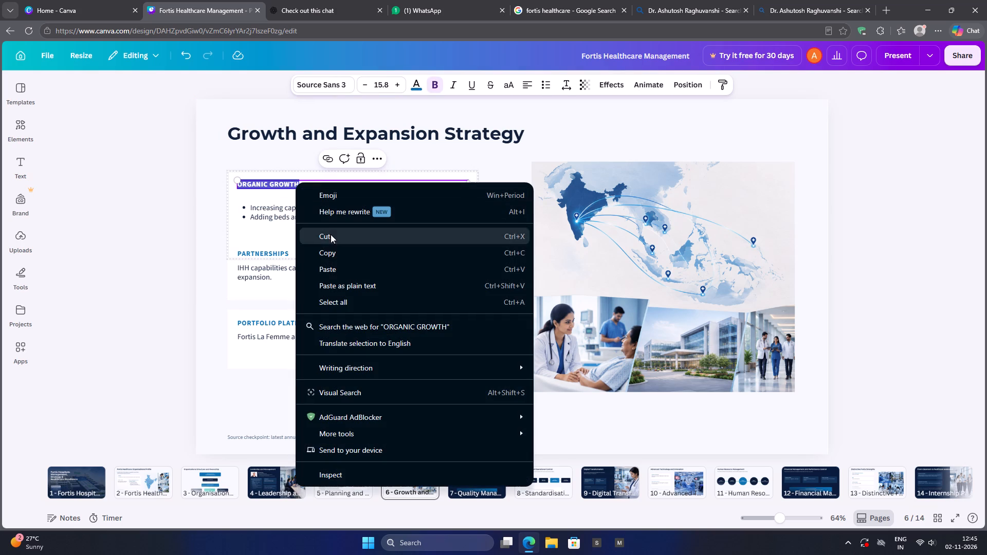
click(335, 266)
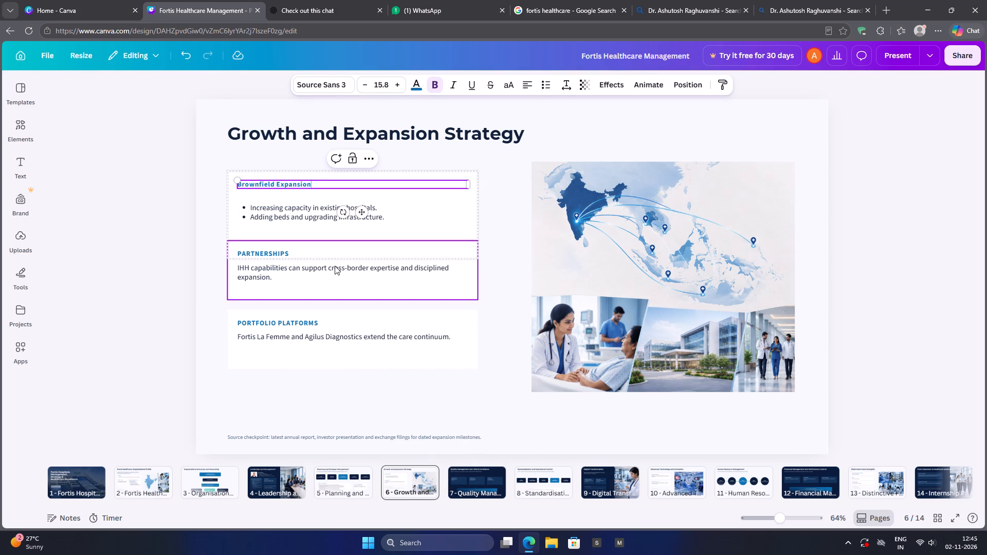
drag(313, 185, 272, 186)
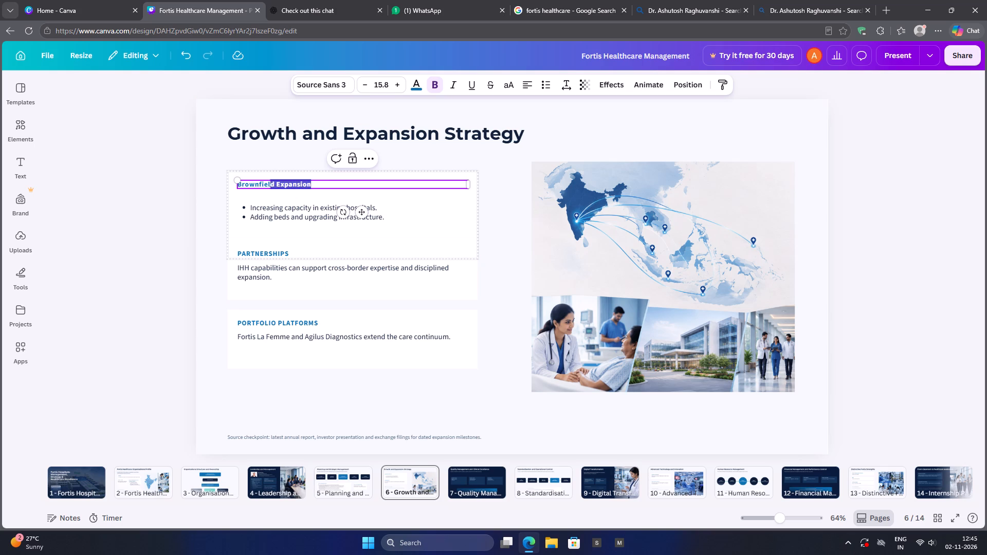
drag(272, 186, 241, 183)
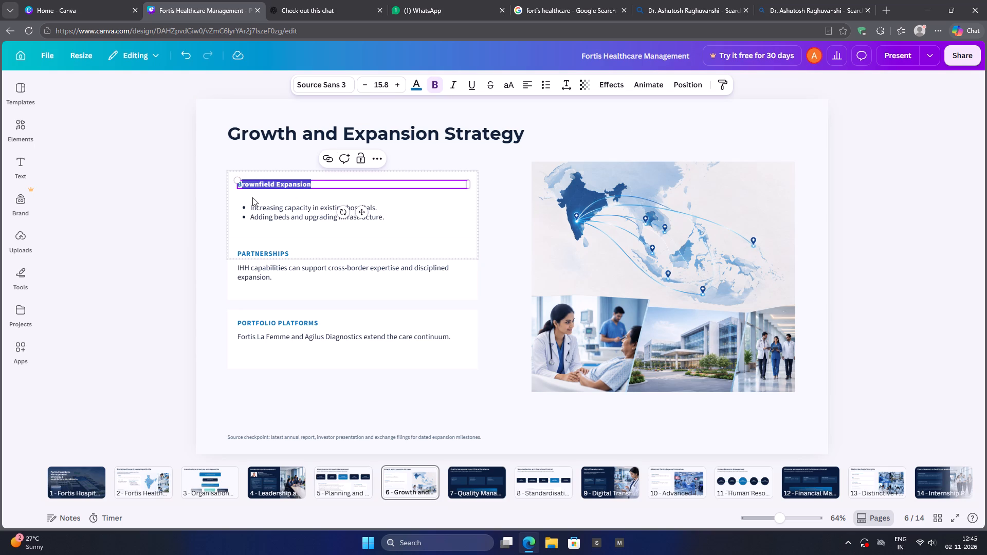
text(ROWN)
text(FIELD)
key(space)
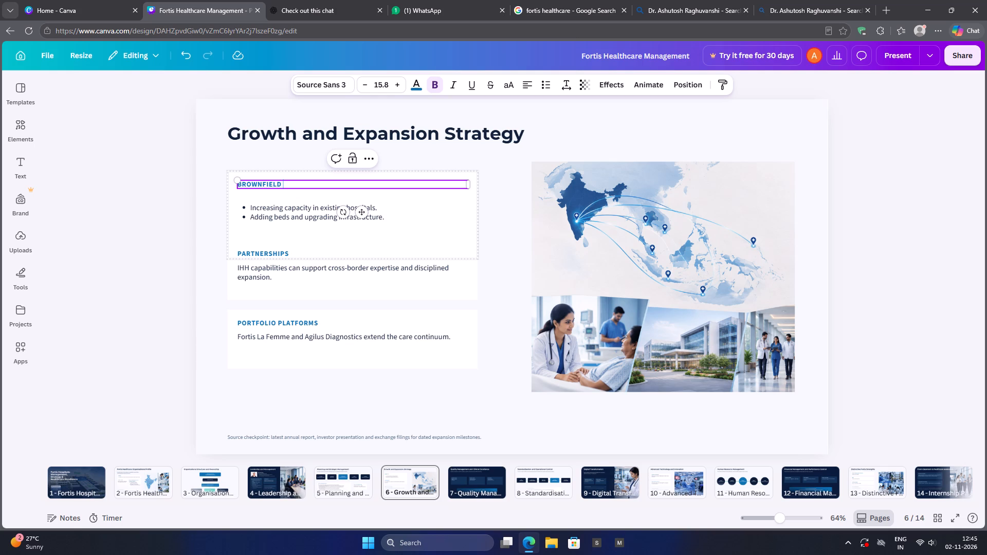
text(EXPANSION)
click(152, 264)
Ungroup the Brownfield Expansion card on slide 6 into its separate box and text elements.
double_click(310, 208)
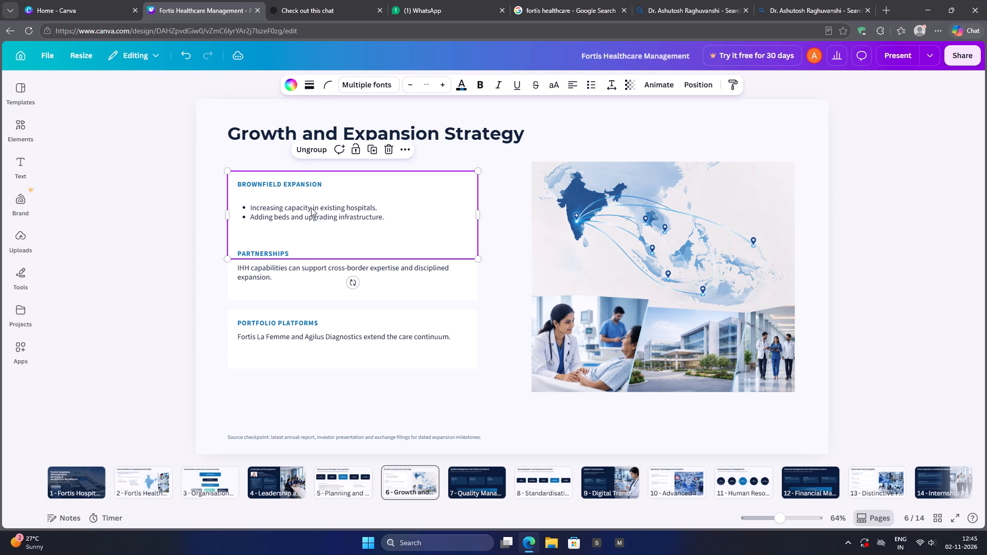
click(319, 170)
click(166, 213)
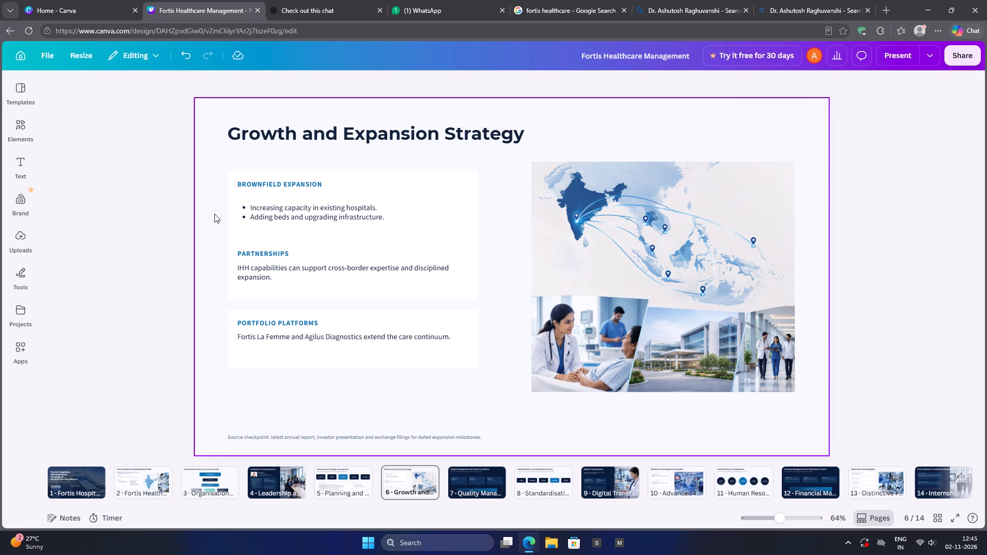
click(460, 178)
click(315, 141)
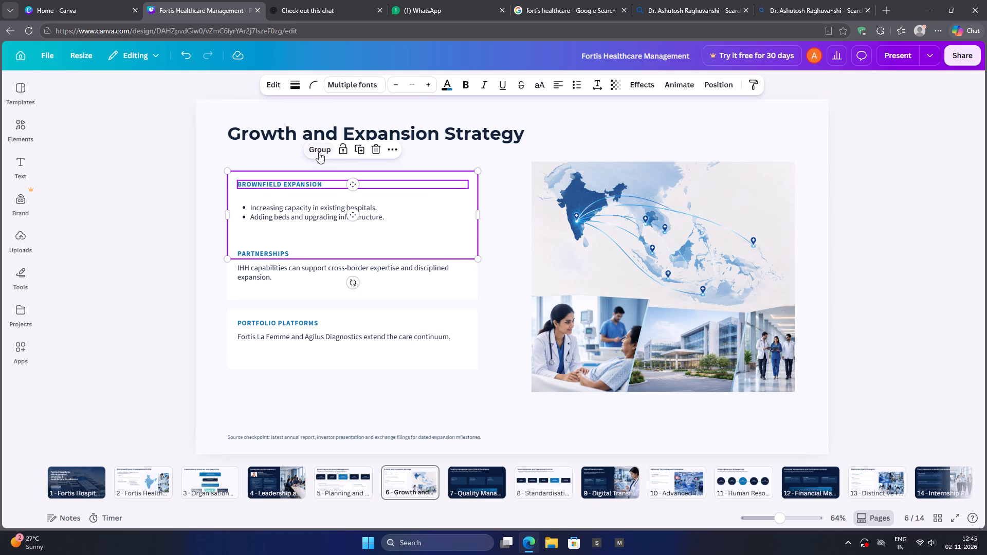
click(155, 229)
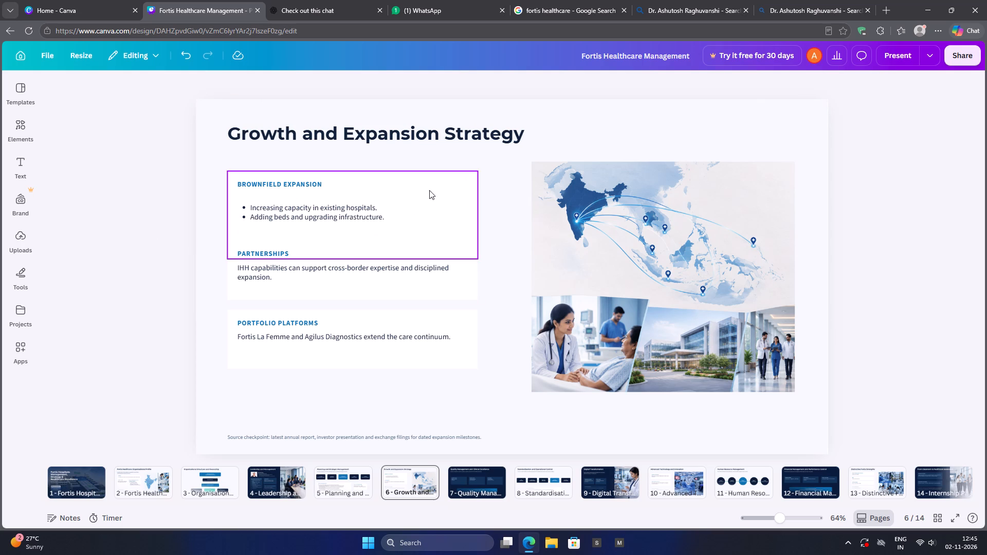
Shorten the Brownfield Expansion card's background box to clear the Partnerships card, and shift its two bullets slightly up and left.
click(430, 192)
drag(353, 261, 354, 249)
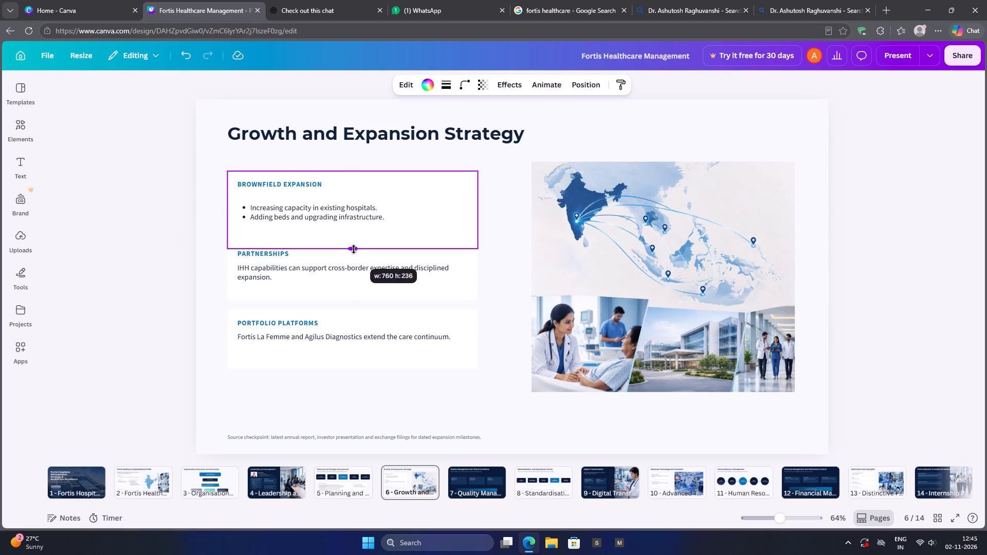
drag(354, 249, 354, 234)
click(338, 217)
drag(338, 214, 333, 208)
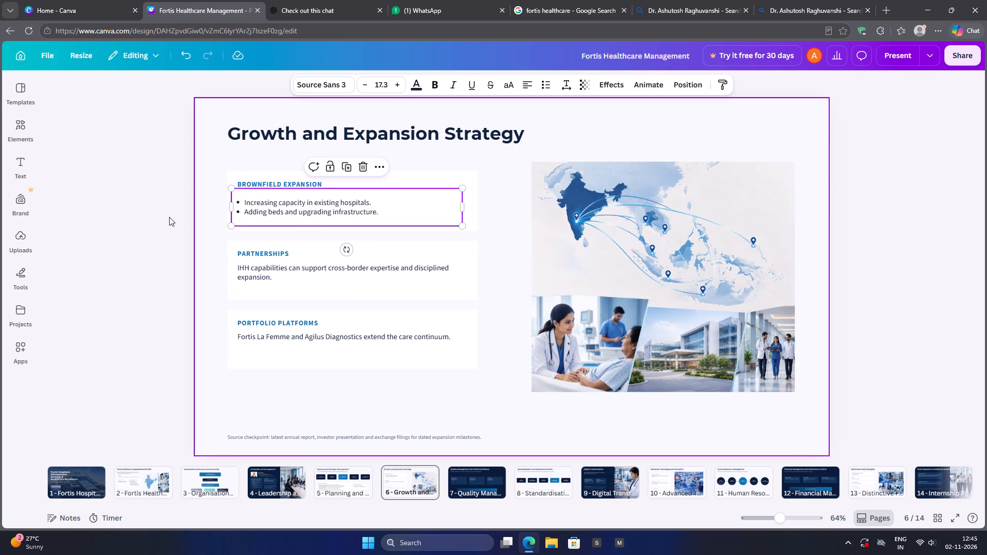
click(124, 252)
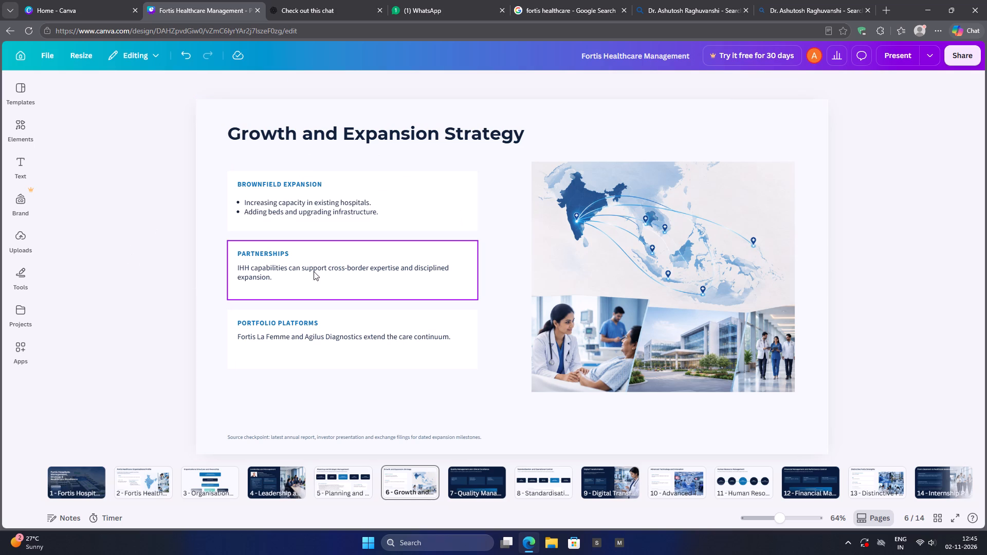
click(331, 251)
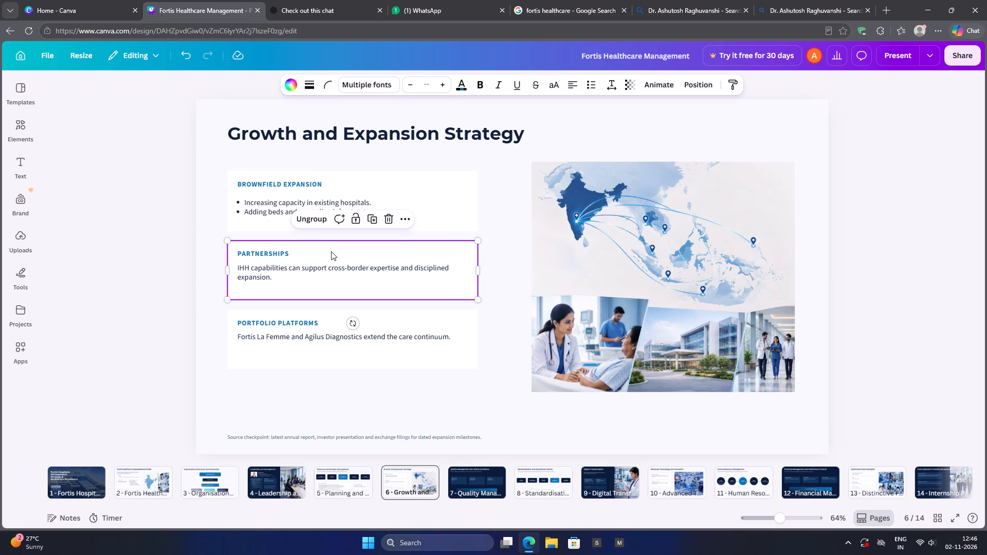
key(Up)
key(Up)
key(Up)
key(Up)
key(Up)
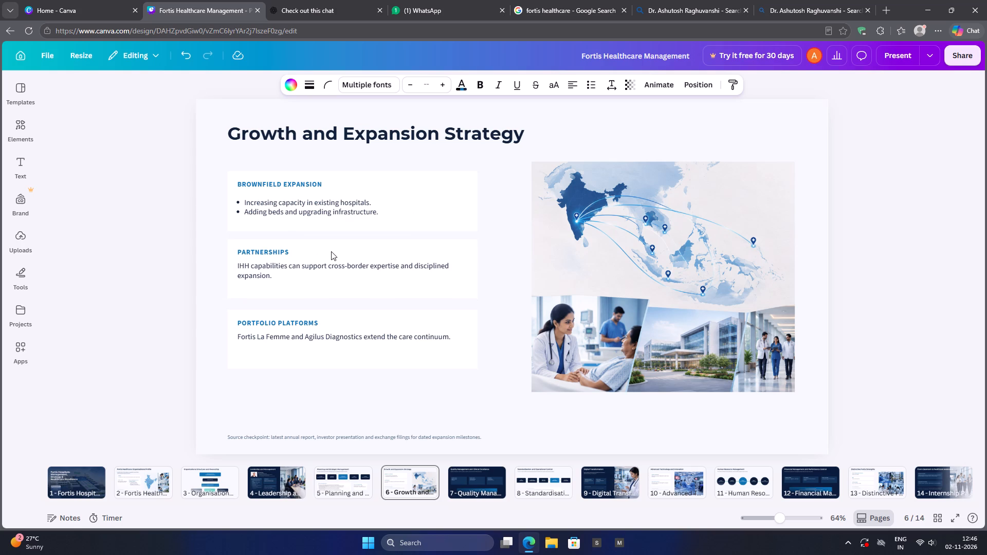
key(Up)
key(Down)
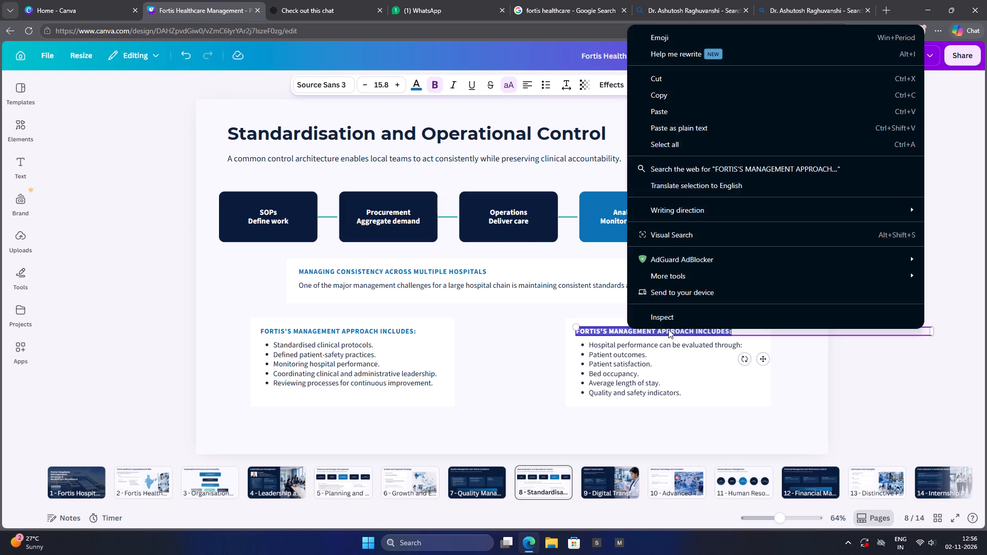
Replace the selected heading of the duplicated card with the copied heading "Example of Management Control:".
click(663, 106)
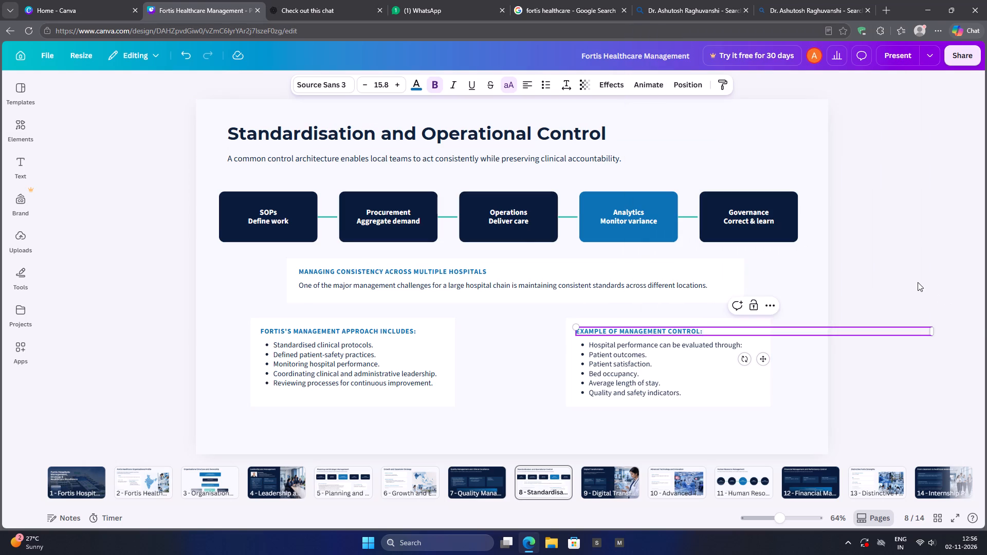
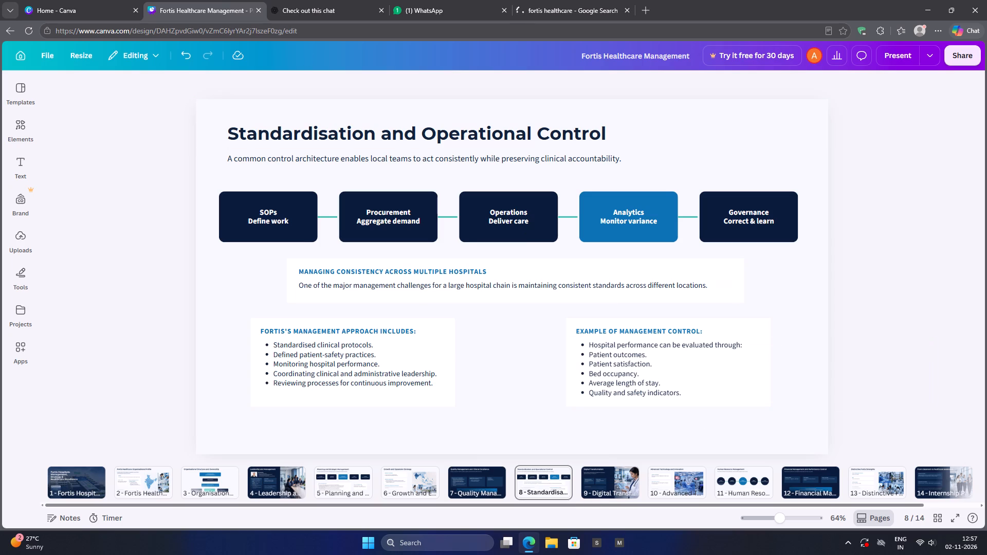
click(606, 480)
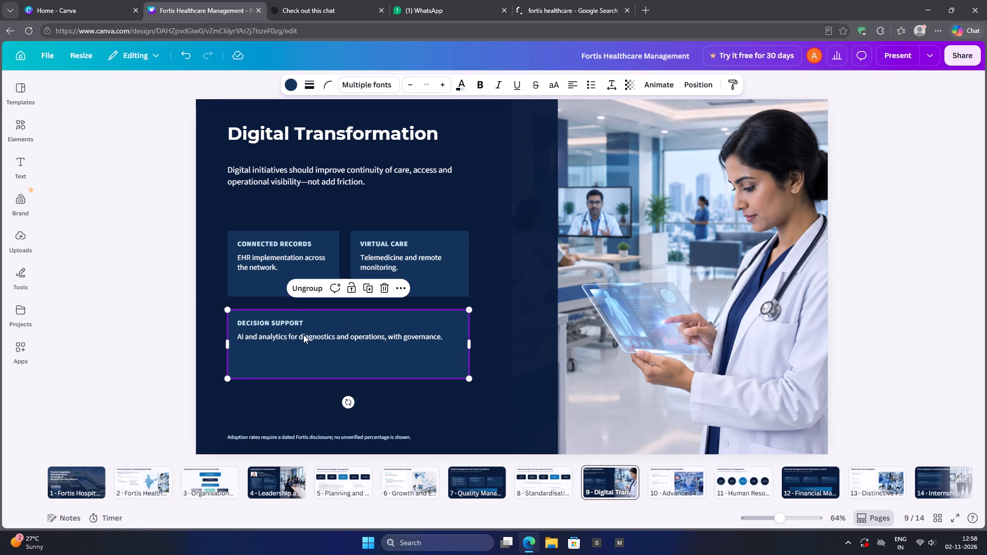
click(304, 336)
click(292, 0)
click(227, 0)
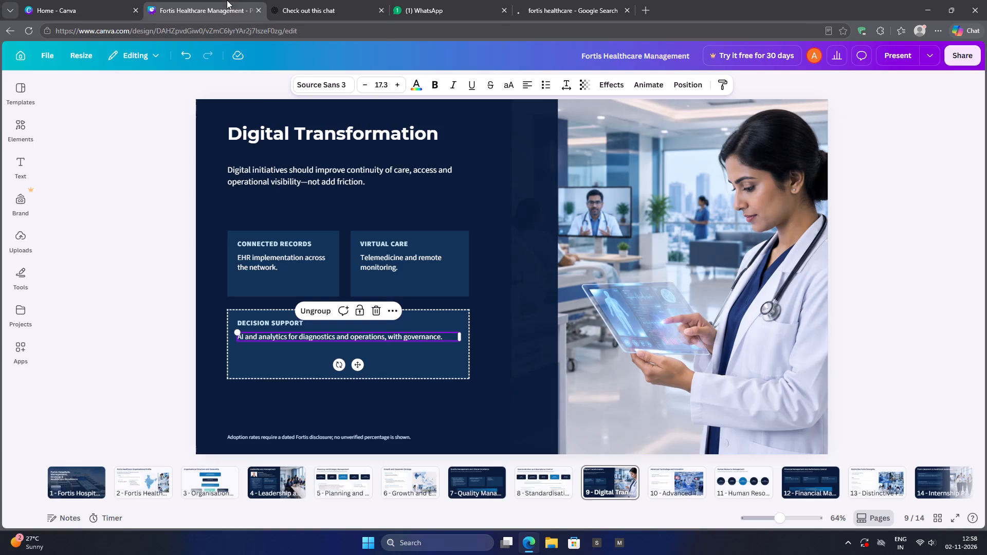
click(296, 333)
right_click(298, 338)
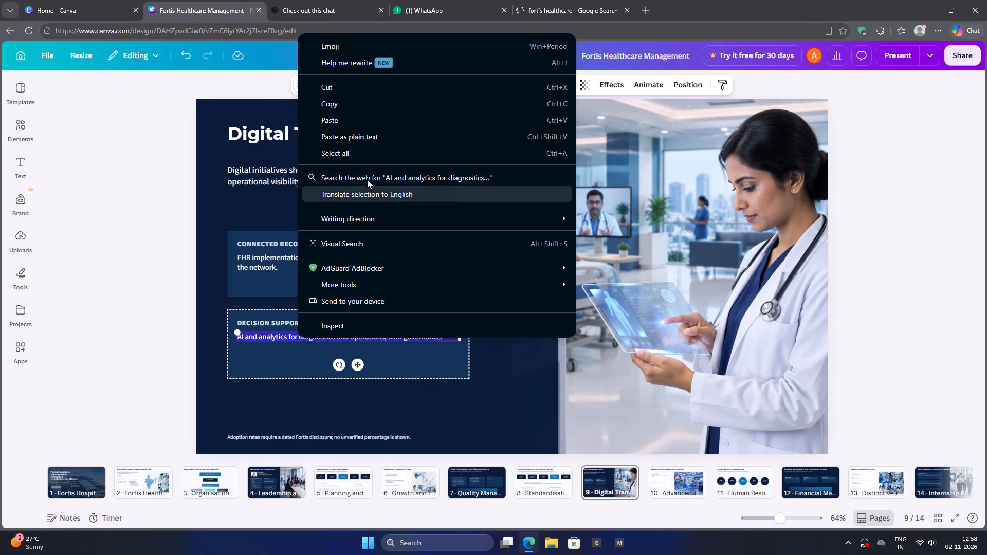
click(339, 124)
Delete the "Key Digital Initiatives:" line and the empty line above the pasted list in the Decision Support card.
drag(308, 335, 288, 330)
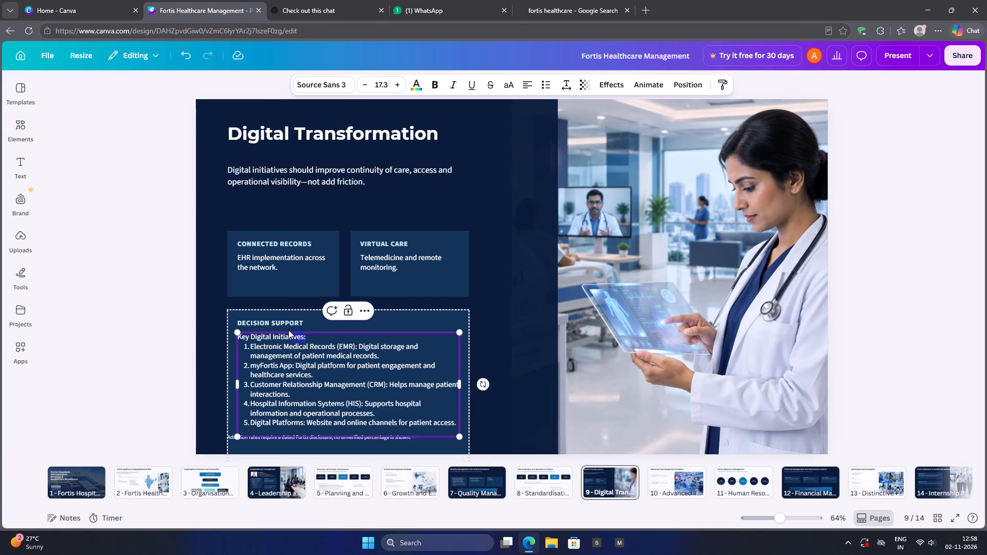
drag(288, 330, 256, 330)
click(309, 335)
drag(308, 341, 294, 338)
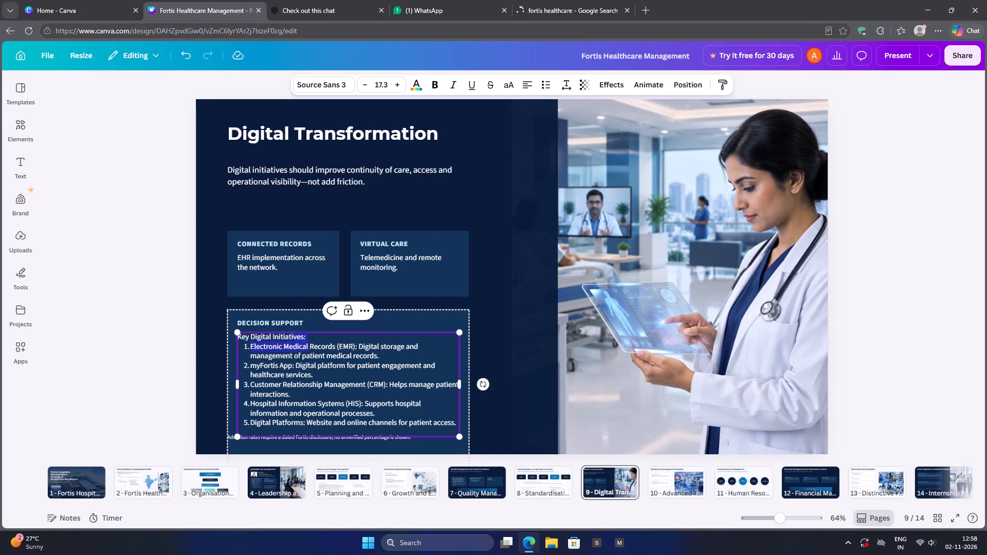
drag(294, 338, 256, 335)
click(317, 332)
drag(304, 335, 301, 335)
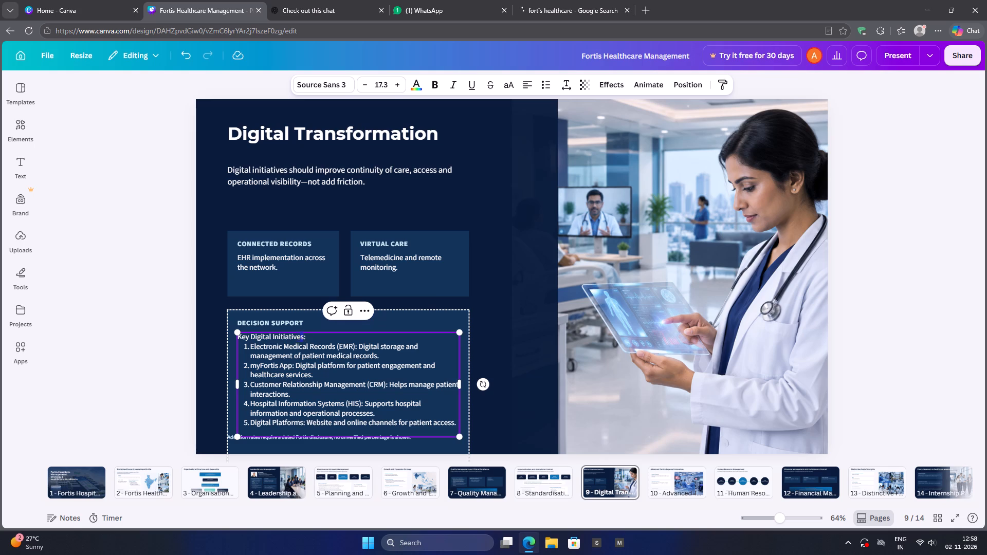
drag(301, 335, 234, 337)
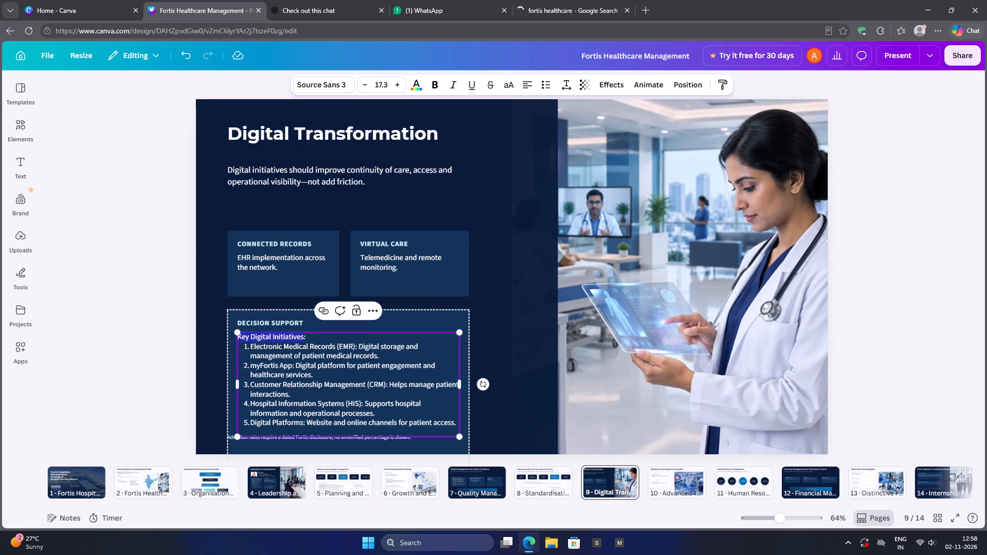
key(BackSpace)
click(255, 334)
key(BackSpace)
key(BackSpace)
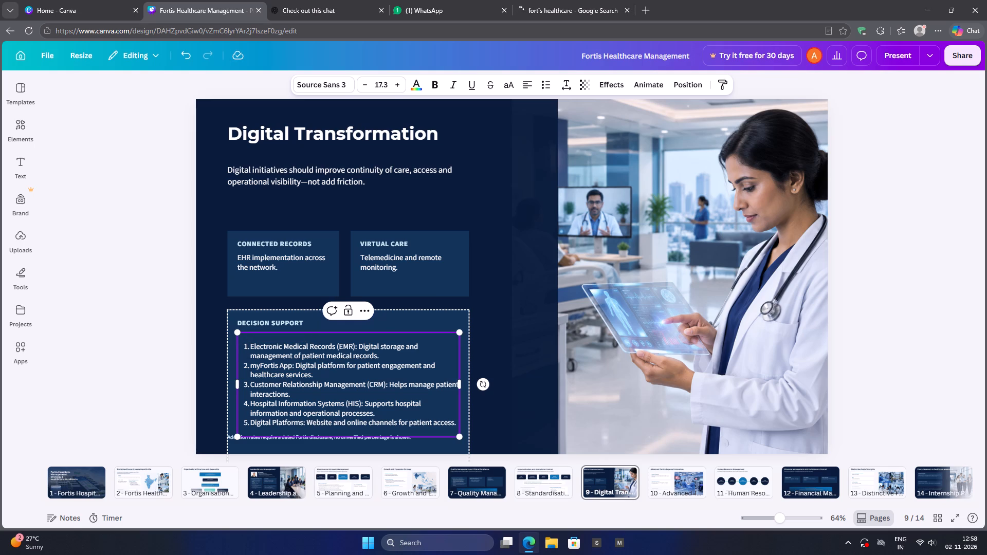
click(247, 343)
key(BackSpace)
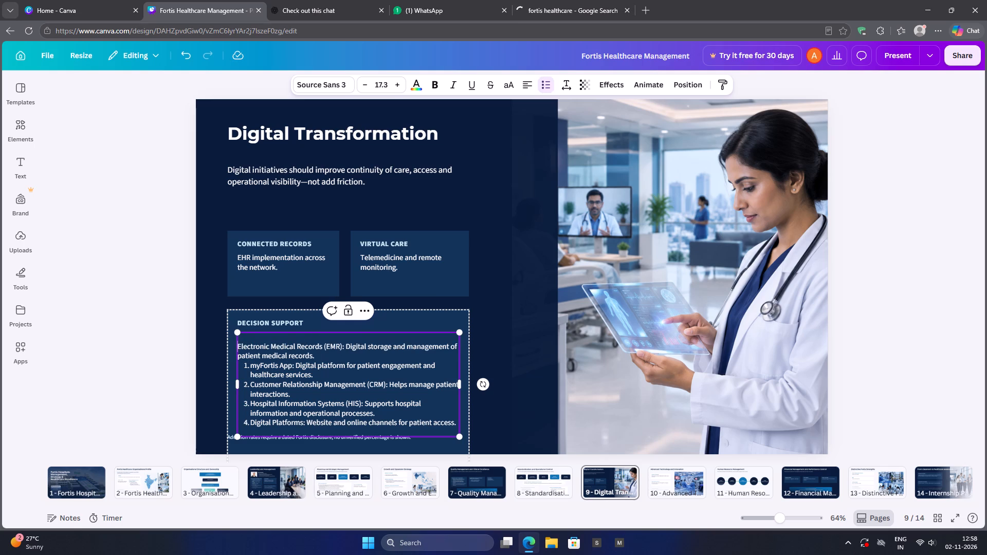
key(BackSpace)
click(161, 343)
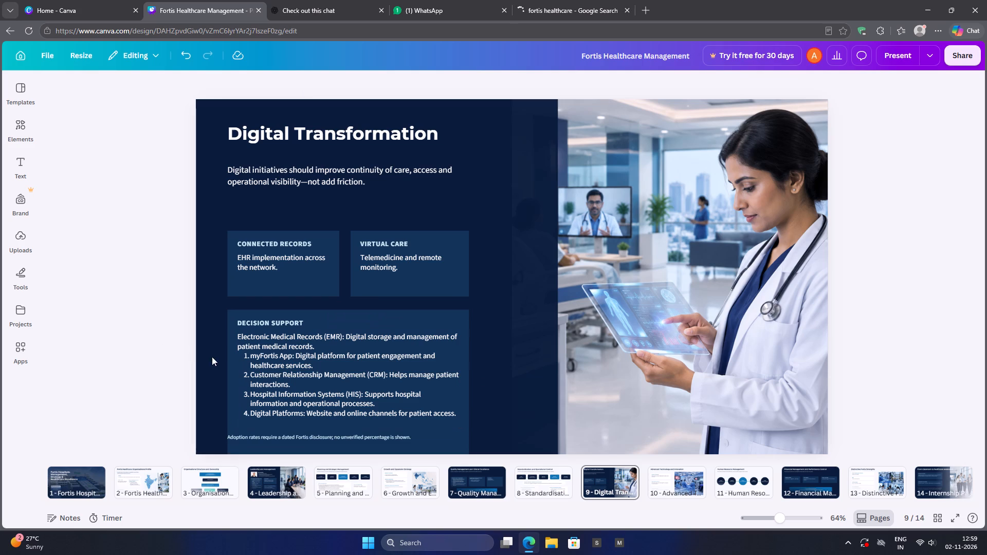
Format the whole Decision Support body text as a bulleted list.
click(301, 366)
click(284, 348)
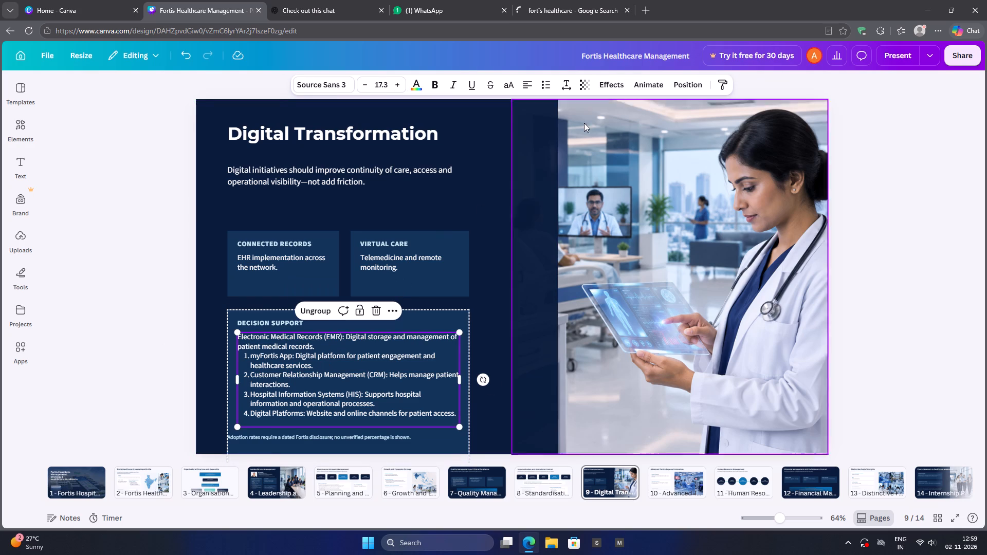
click(542, 83)
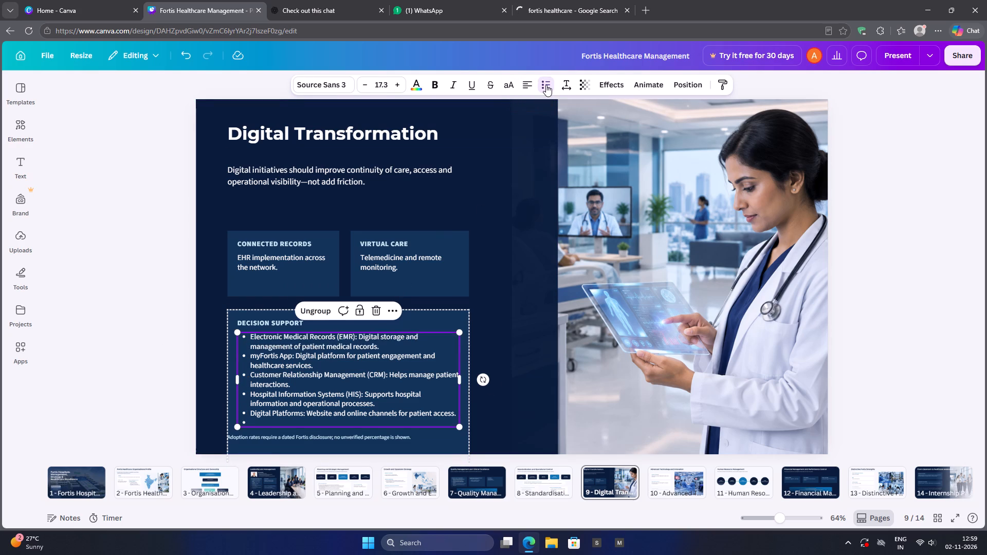
Widen the Decision Support list's text box to about 800 so the items wrap onto fewer lines.
drag(460, 379, 490, 381)
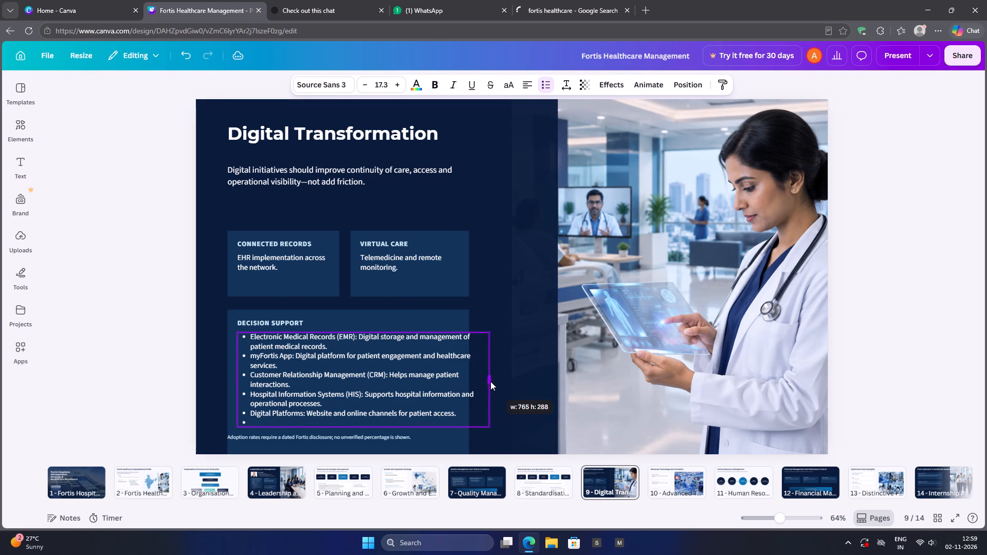
drag(490, 381, 505, 380)
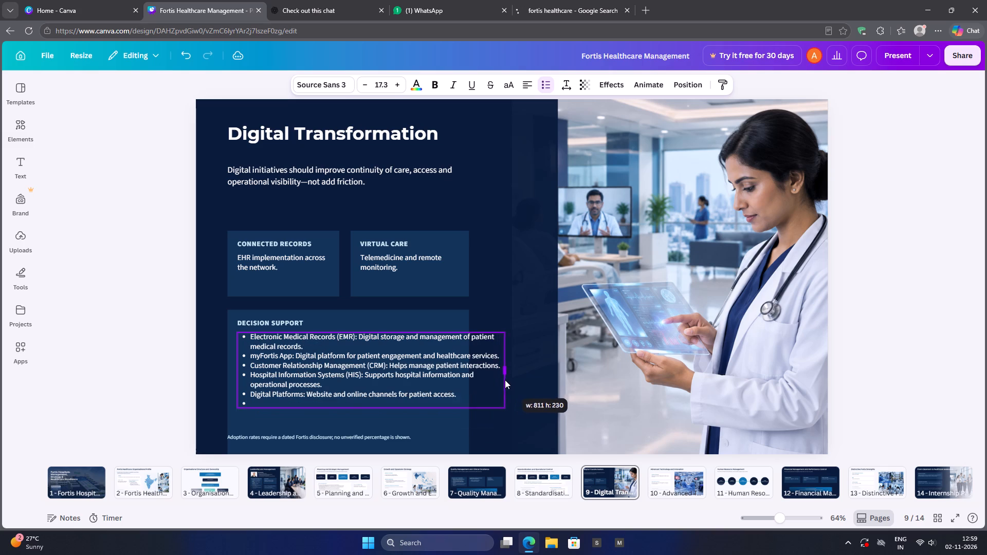
drag(505, 380, 500, 378)
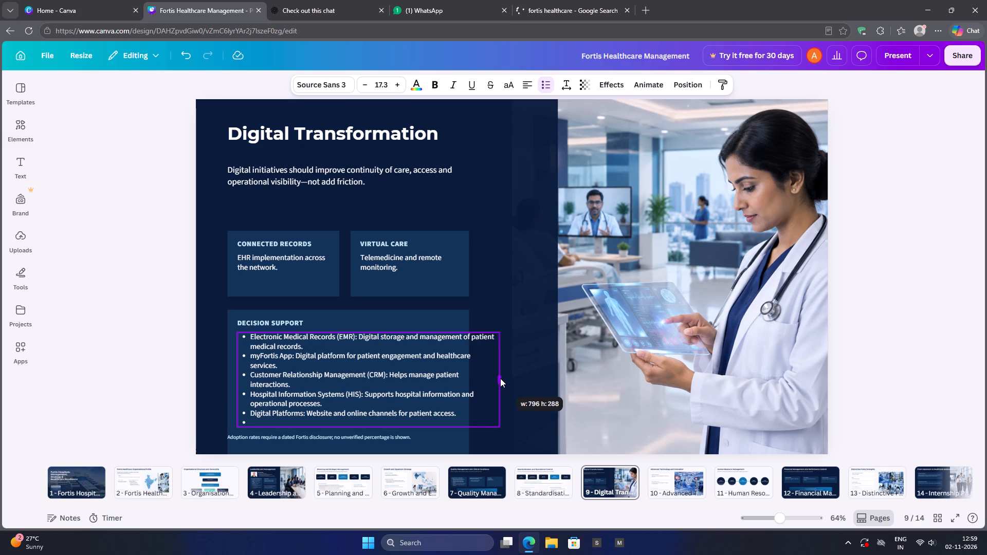
drag(500, 378, 503, 378)
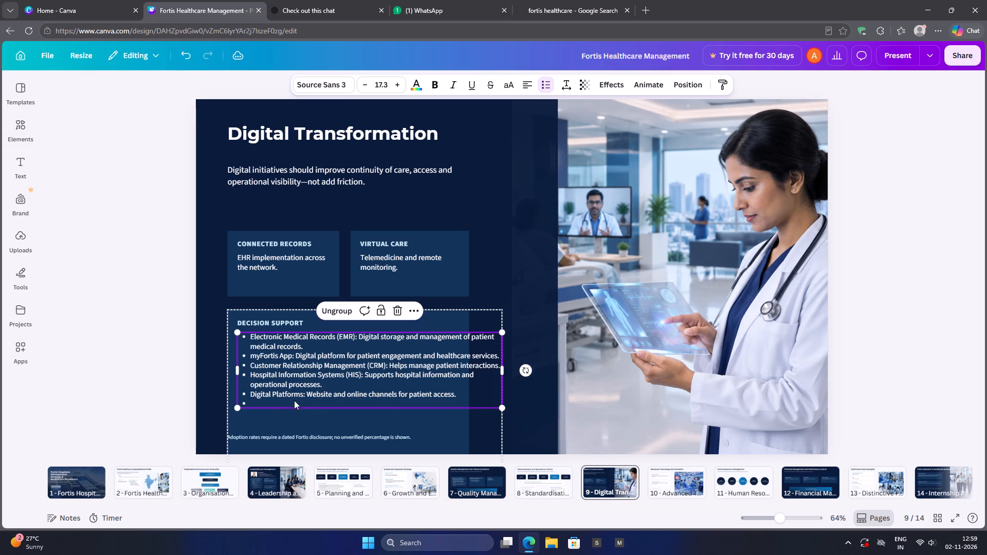
Remove the empty bullet at the end of the Decision Support list.
click(290, 403)
key(BackSpace)
key(BackSpace)
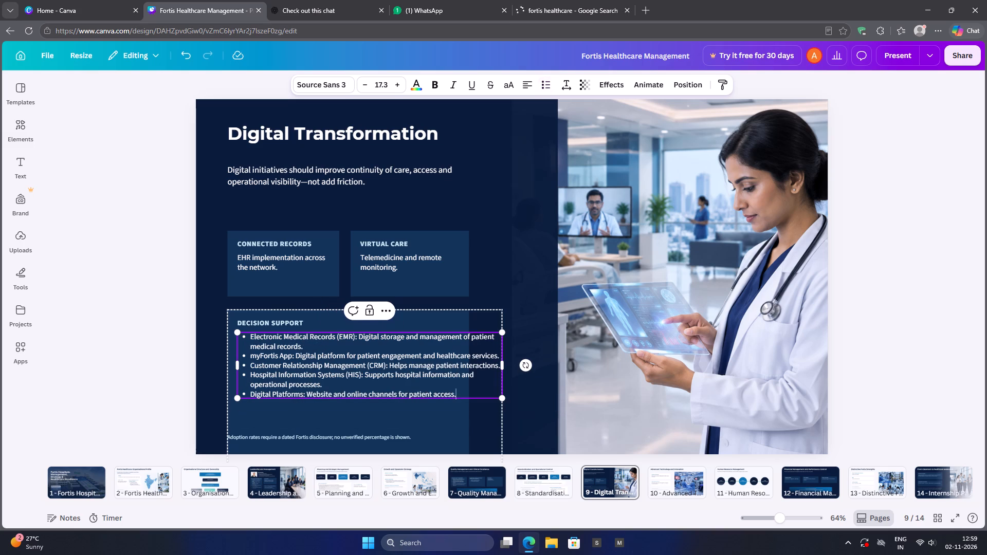
click(132, 357)
Ungroup the Decision Support card and widen its background rectangle to about 850 so it spans the whole list.
click(259, 407)
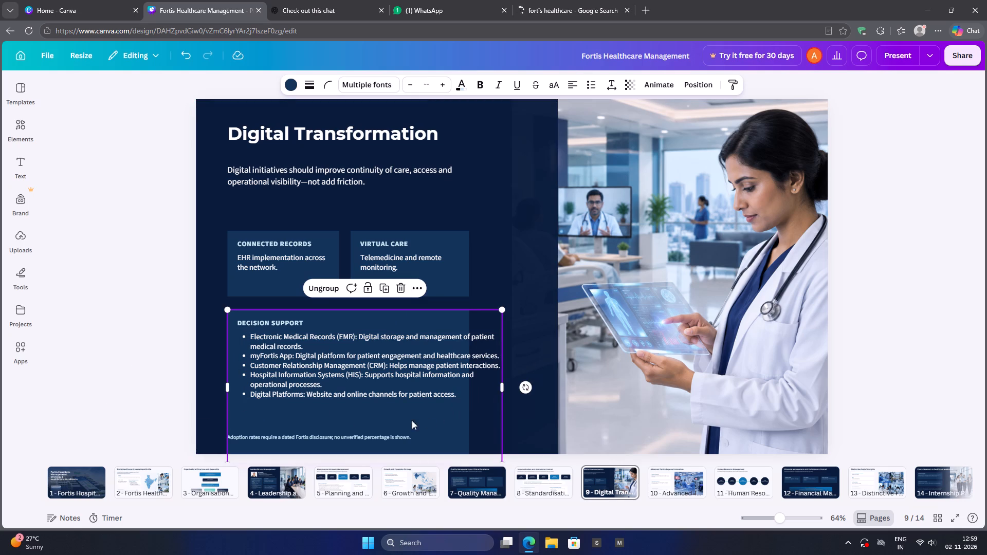
click(316, 285)
click(174, 381)
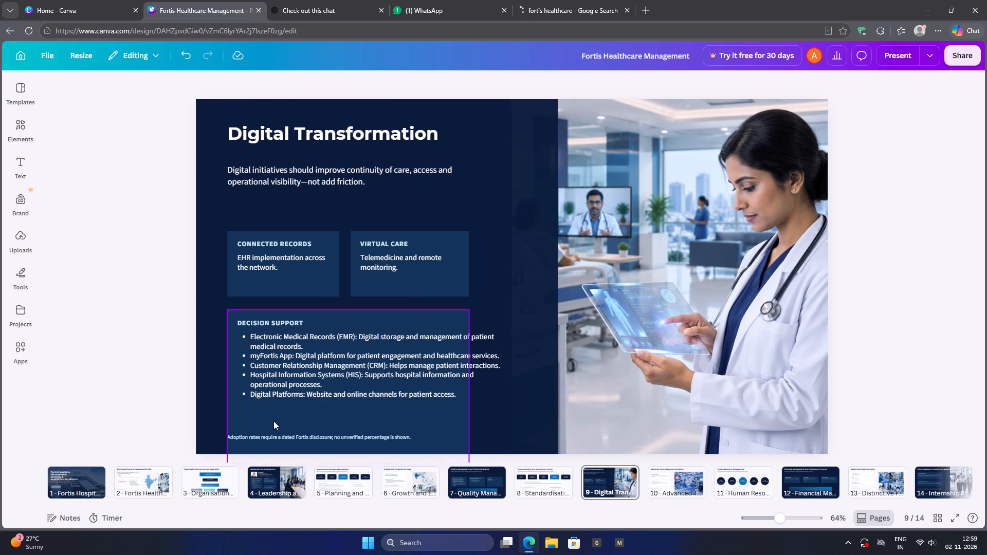
click(279, 417)
drag(468, 385, 501, 385)
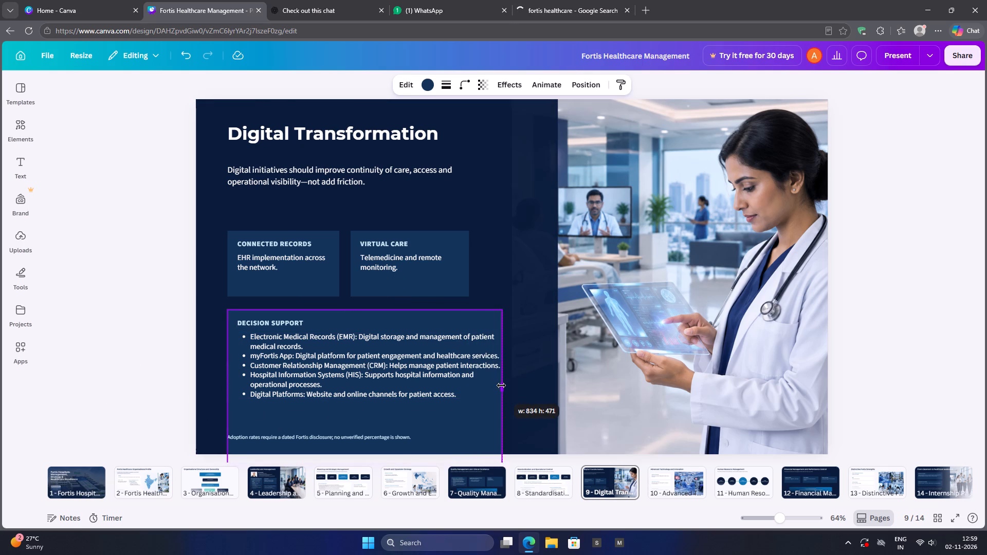
drag(501, 385, 505, 385)
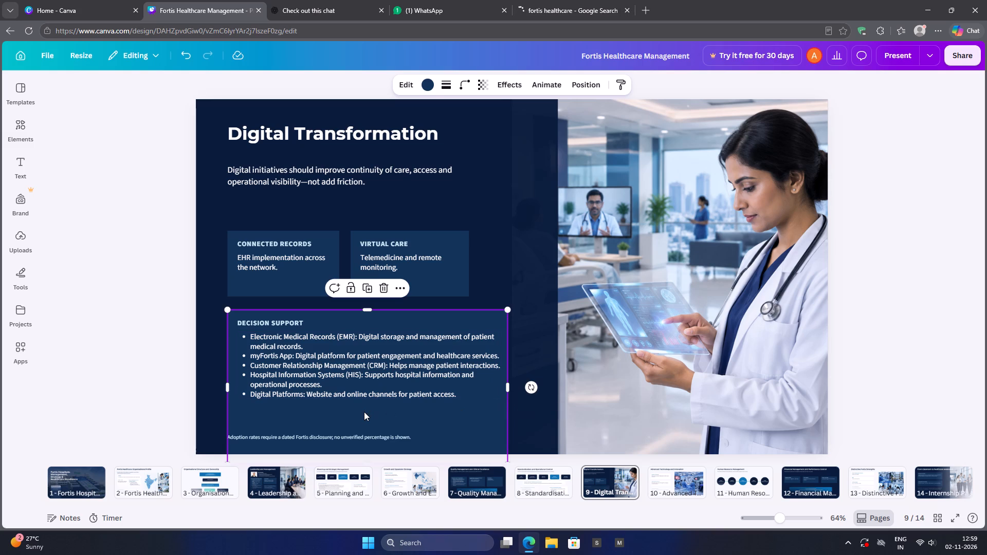
Move the Decision Support card's background rectangle up and reduce its height so it frames only the heading and list.
click(444, 427)
drag(444, 422, 445, 375)
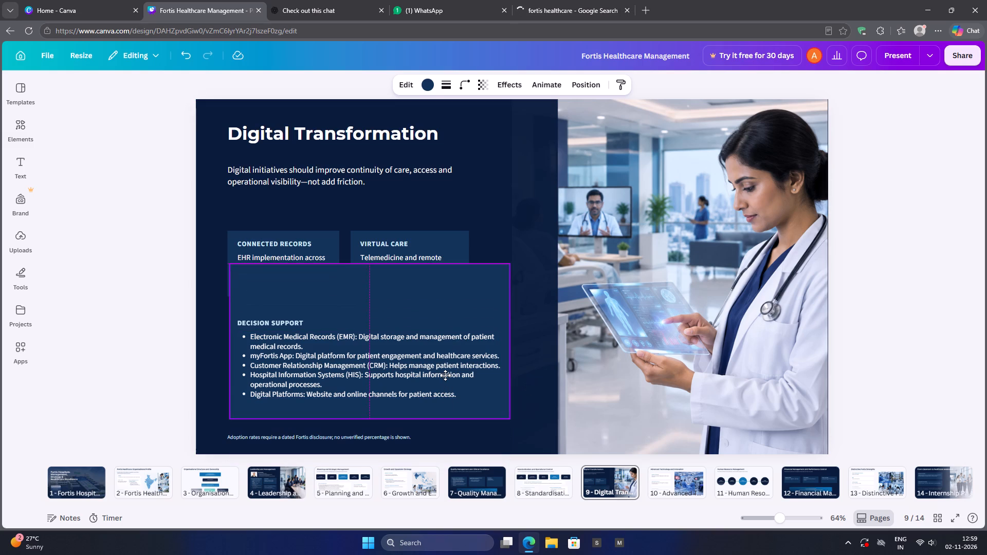
drag(445, 375, 445, 366)
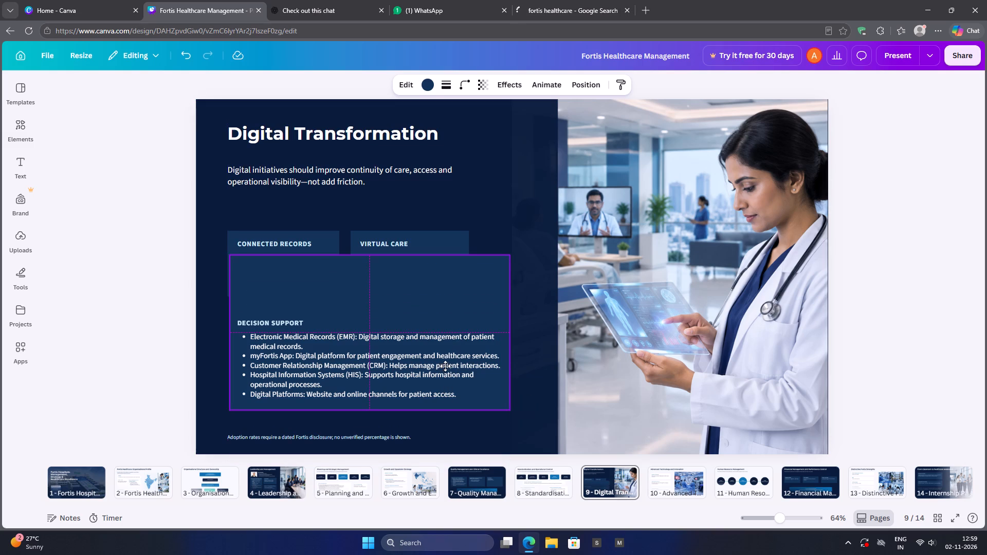
drag(445, 366, 444, 366)
drag(373, 253, 364, 307)
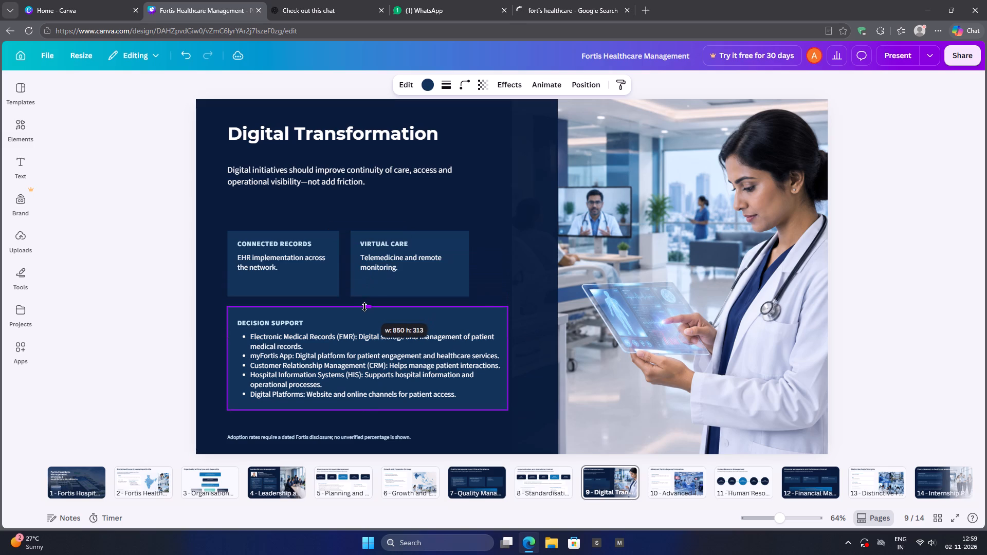
drag(364, 307, 364, 308)
click(115, 329)
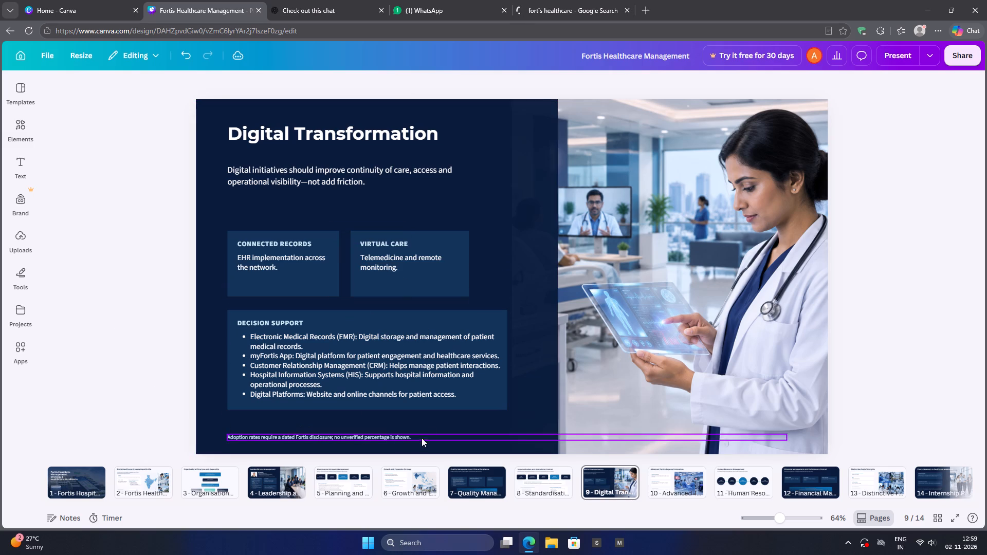
Set the Decision Support list's line spacing to 1.38.
click(399, 376)
click(562, 82)
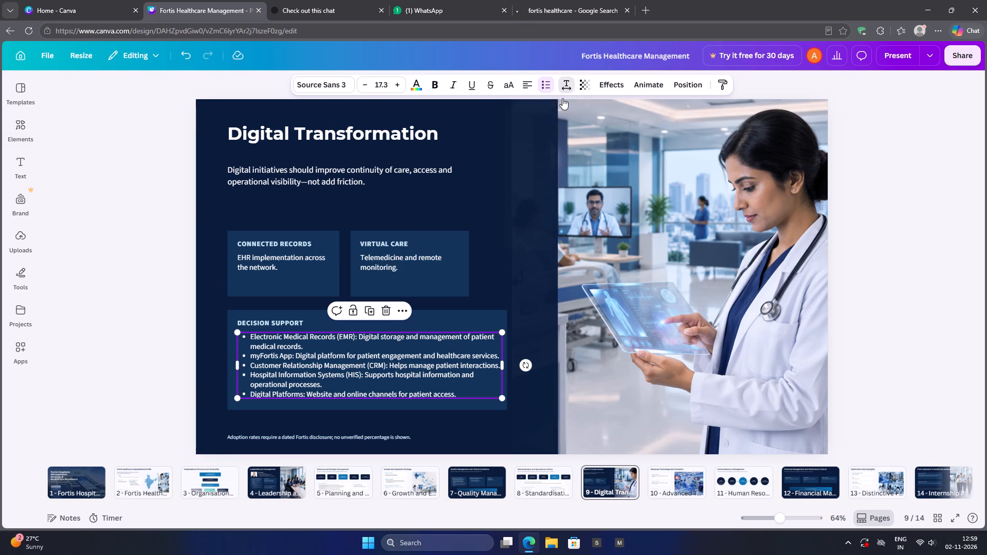
click(546, 166)
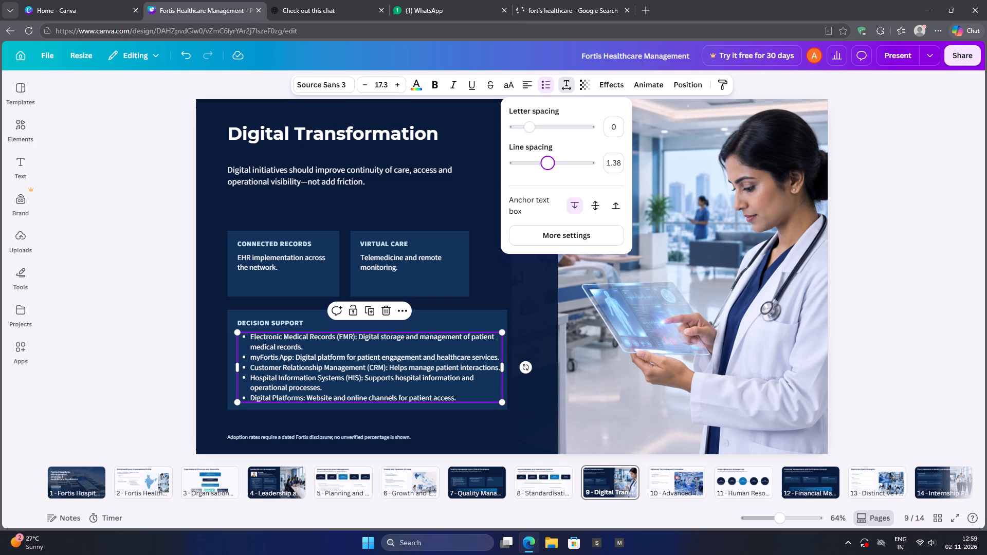
click(93, 305)
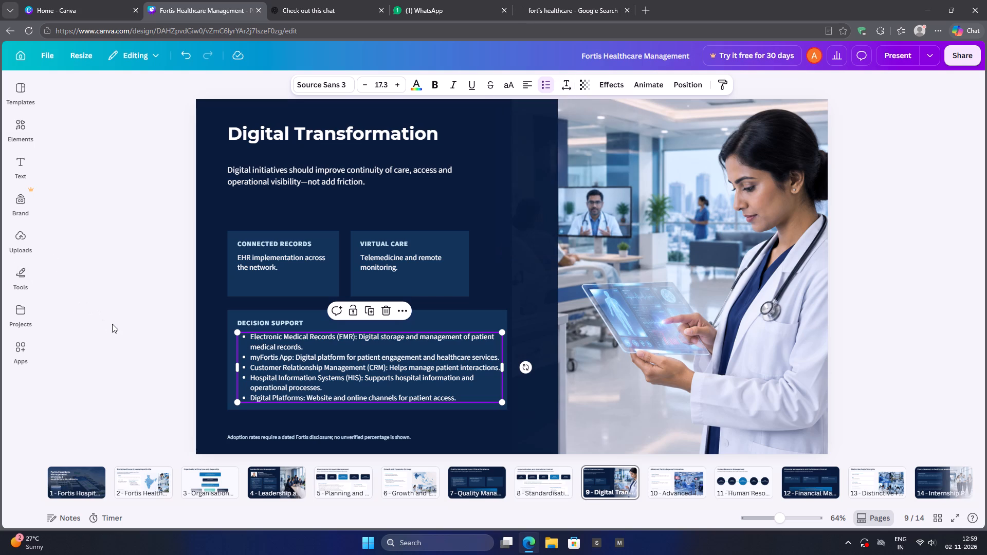
click(112, 324)
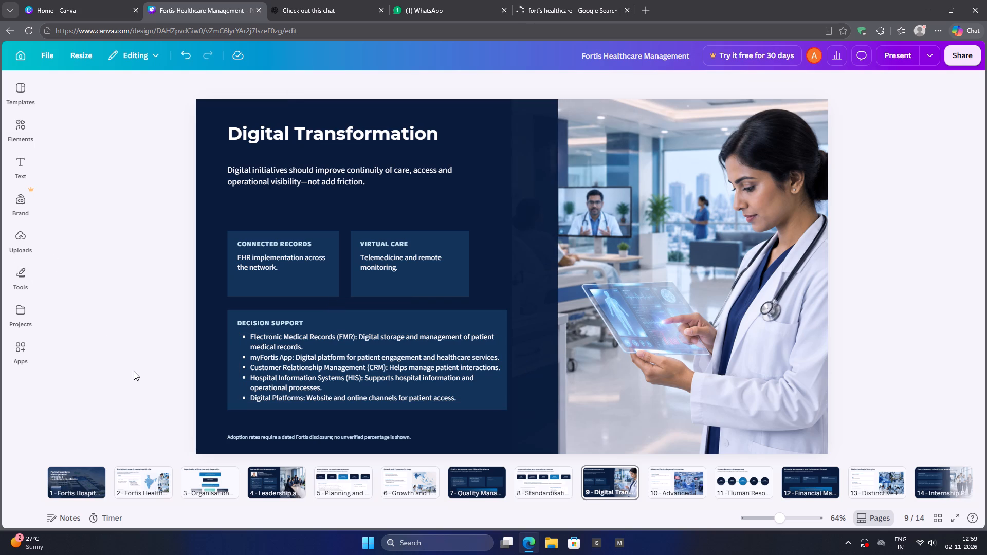
Nudge the Decision Support list slightly left within its card.
click(347, 382)
key(Left)
key(Left)
key(Left)
key(Left)
key(Left)
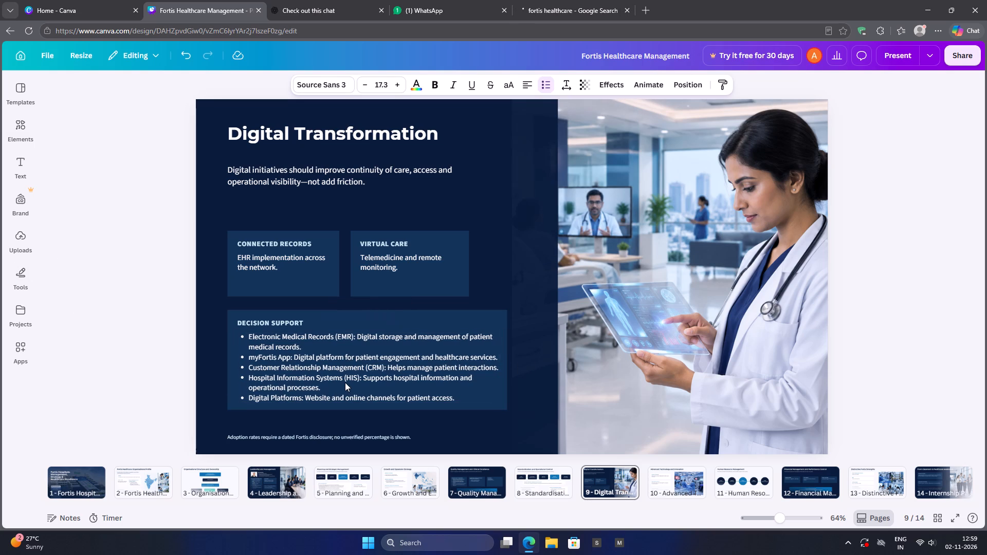
key(Left)
key(Left)
key(Left)
key(Left)
key(Left)
key(Left)
key(Right)
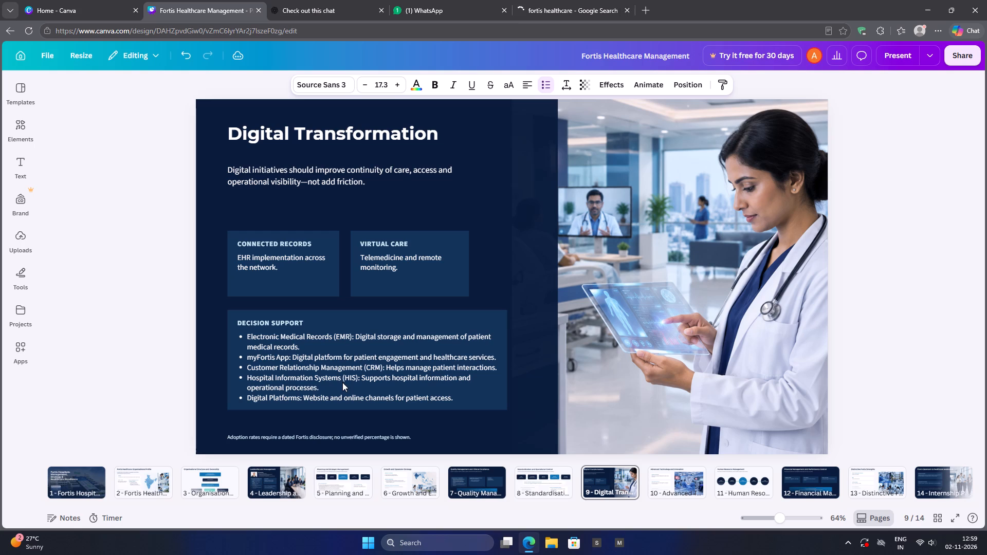
Bold the labels "Electronic Medical Records (EMR):" and "myFortis App" in the first two bullets.
click(248, 336)
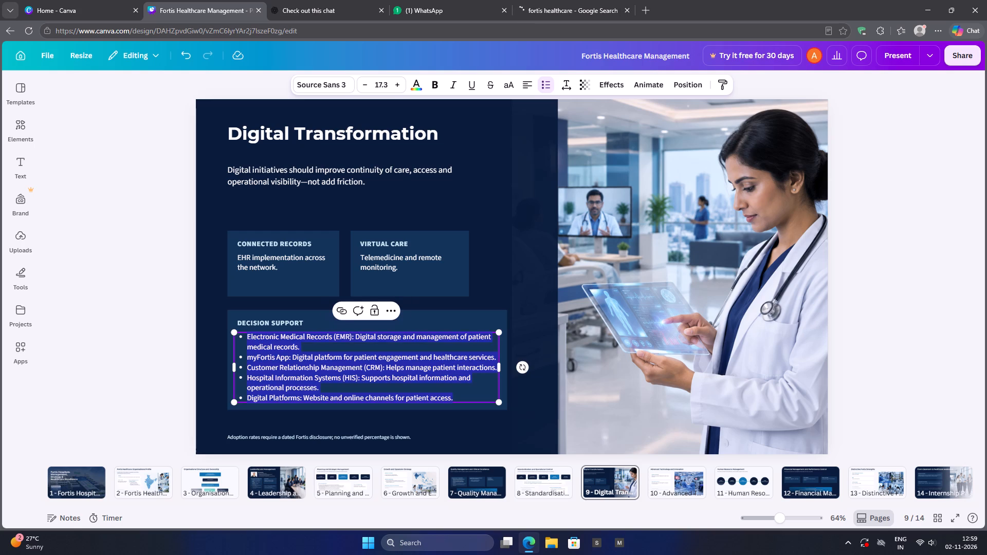
click(246, 336)
drag(246, 336, 353, 339)
click(433, 81)
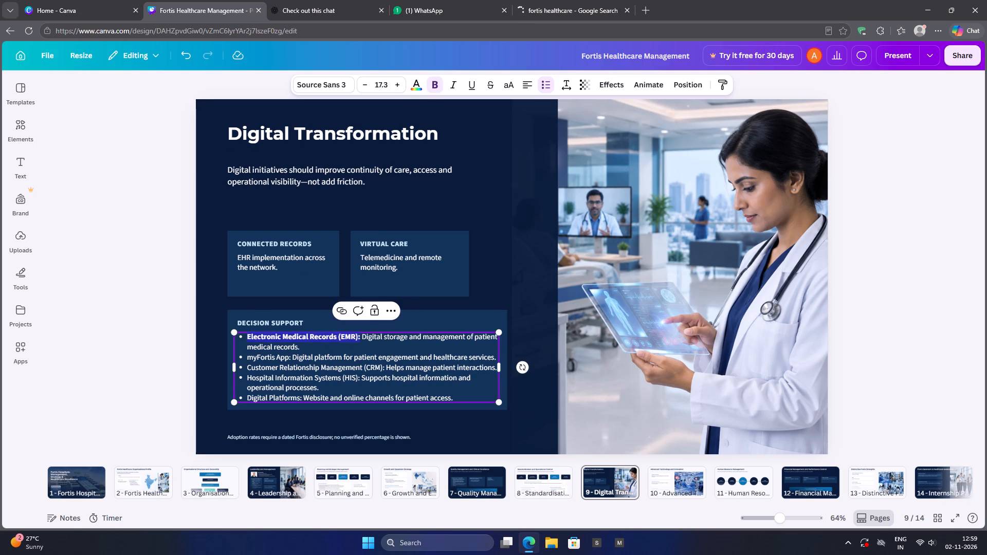
drag(246, 355, 290, 357)
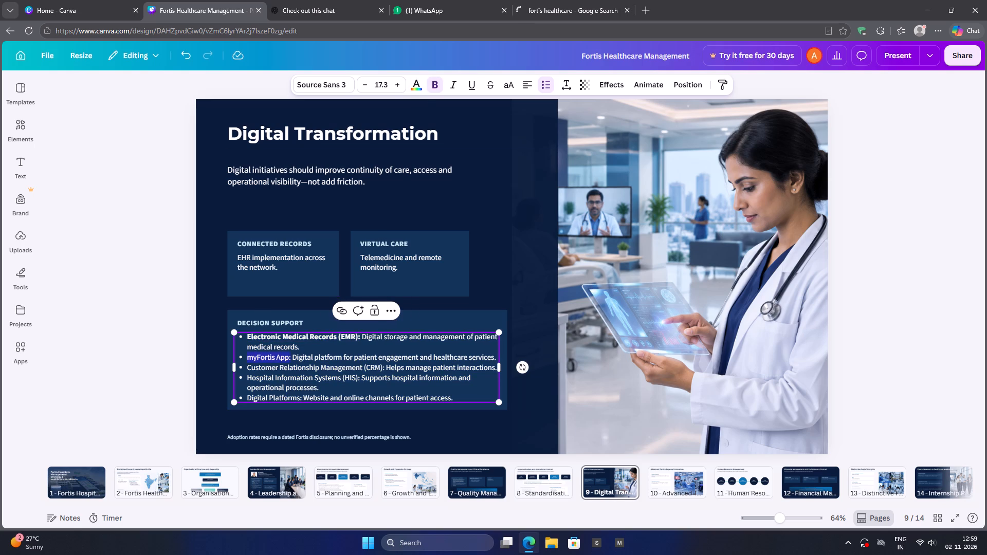
drag(290, 357, 289, 356)
click(437, 86)
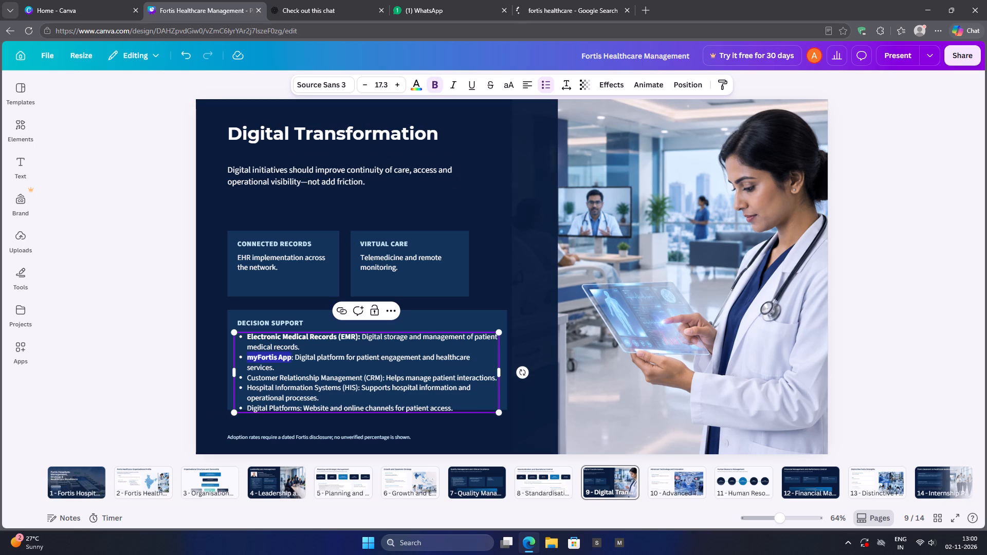
Bold the labels Customer Relationship Management (CRM), Hospital Information Systems (HIS) and Digital Platforms in the remaining three bullets.
drag(247, 376, 385, 377)
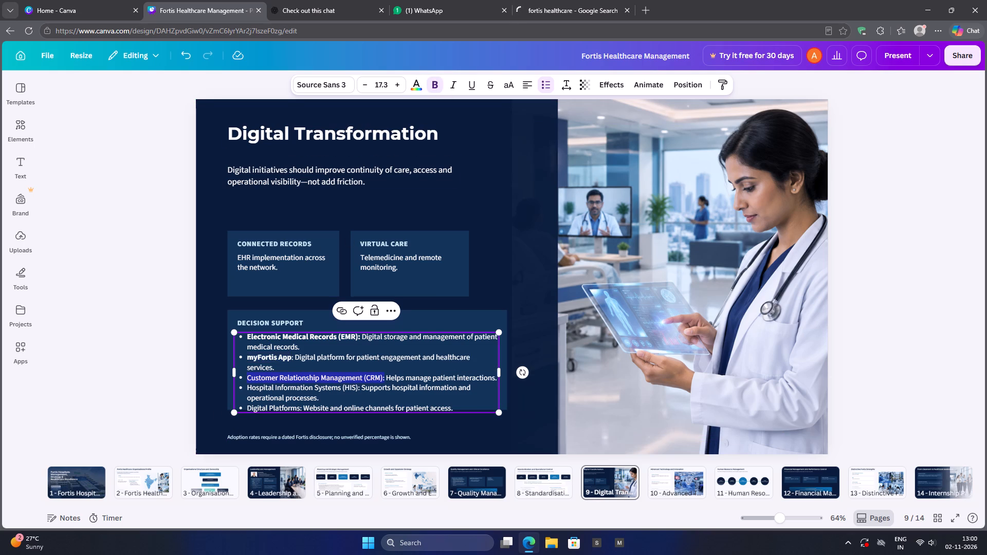
drag(385, 377, 383, 377)
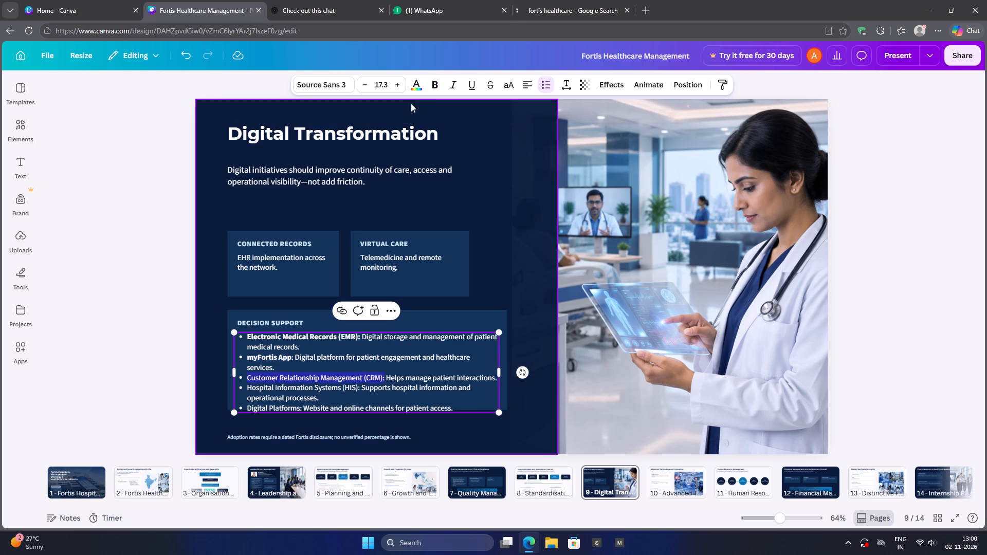
click(433, 85)
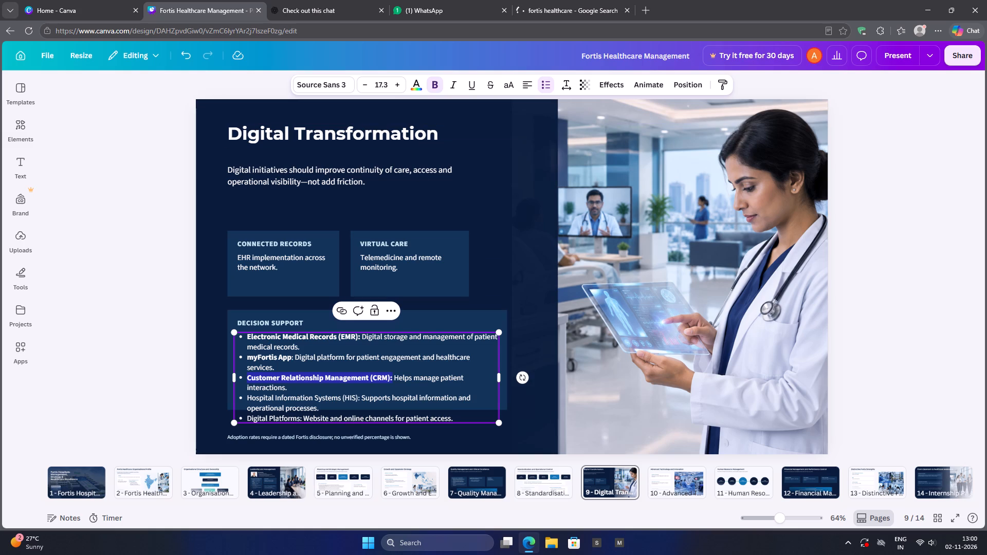
drag(246, 396, 359, 399)
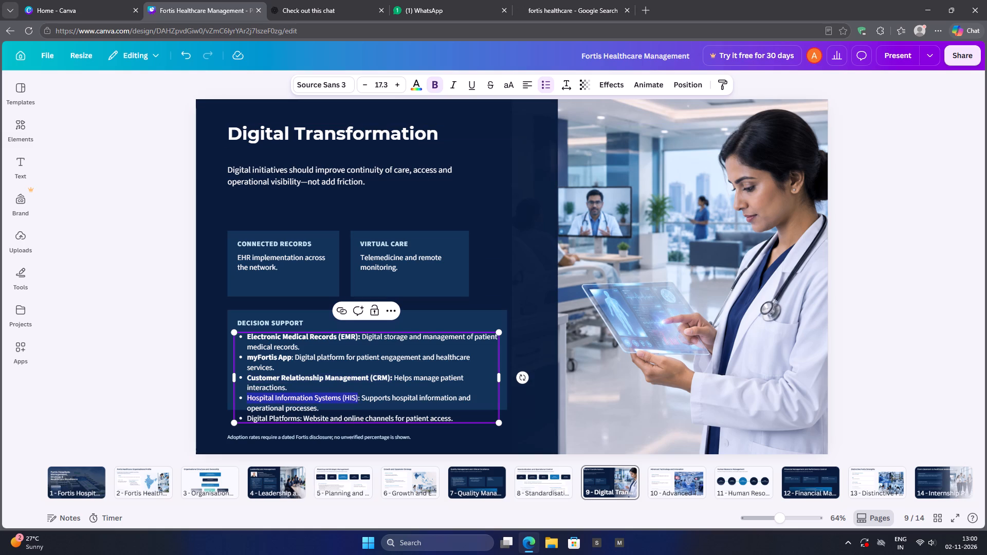
drag(359, 399, 359, 398)
click(437, 85)
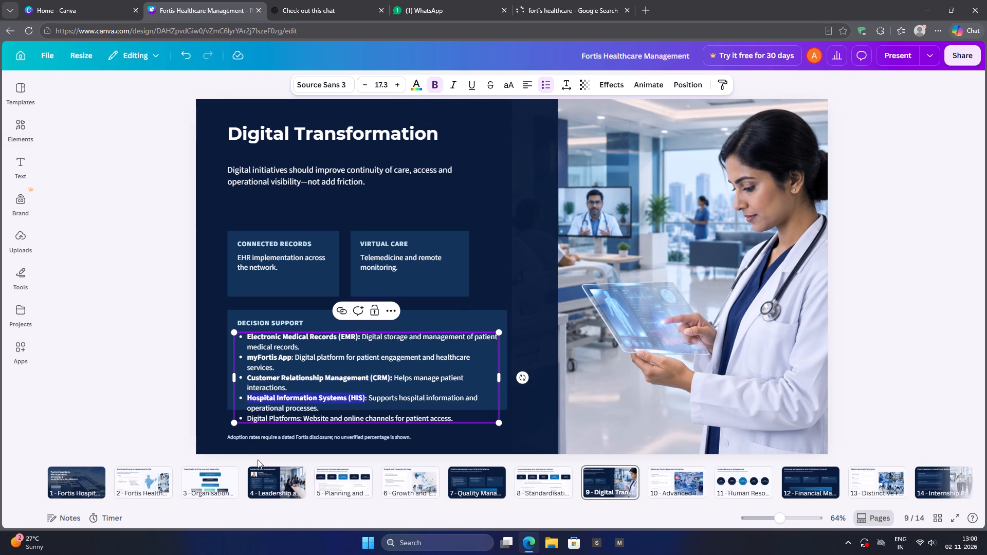
drag(247, 416, 298, 421)
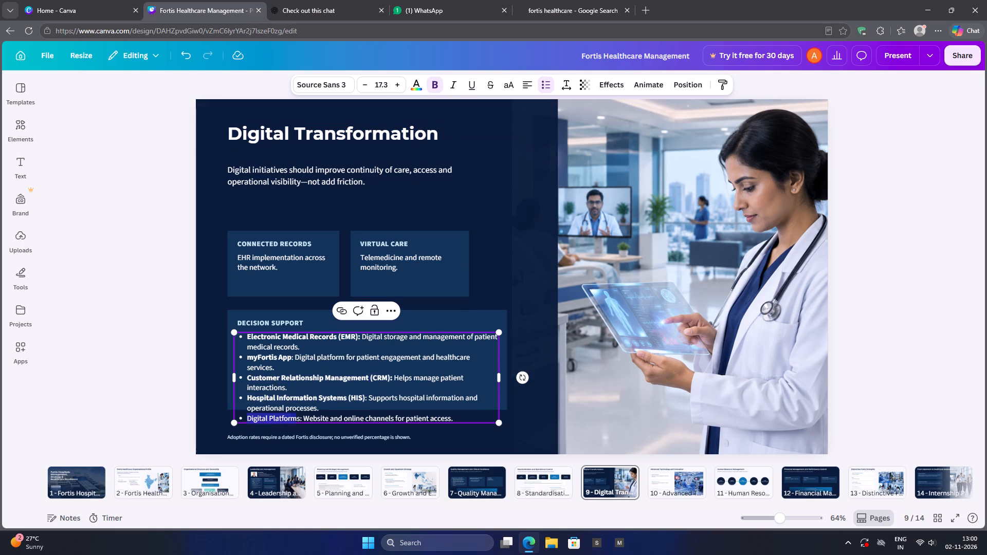
drag(298, 421, 302, 420)
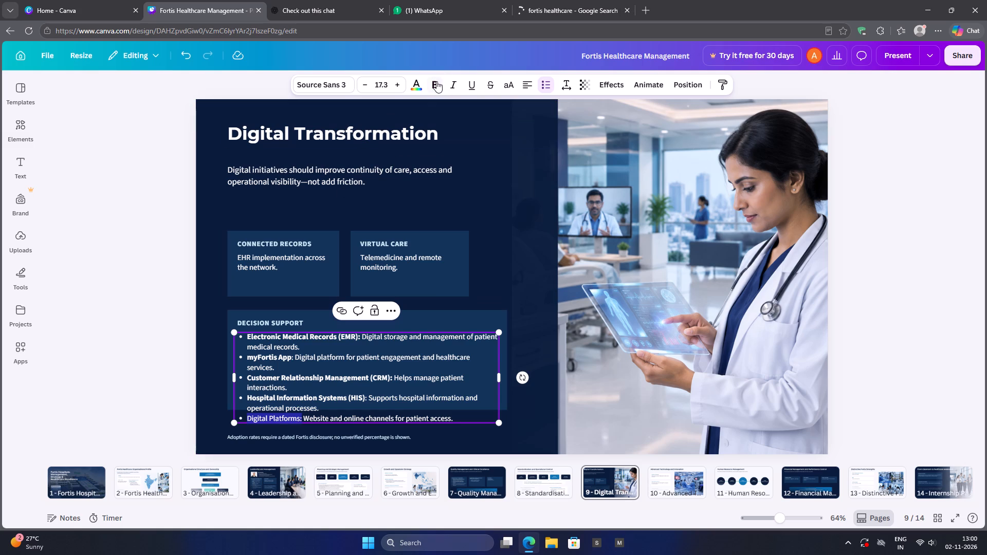
click(436, 81)
click(141, 341)
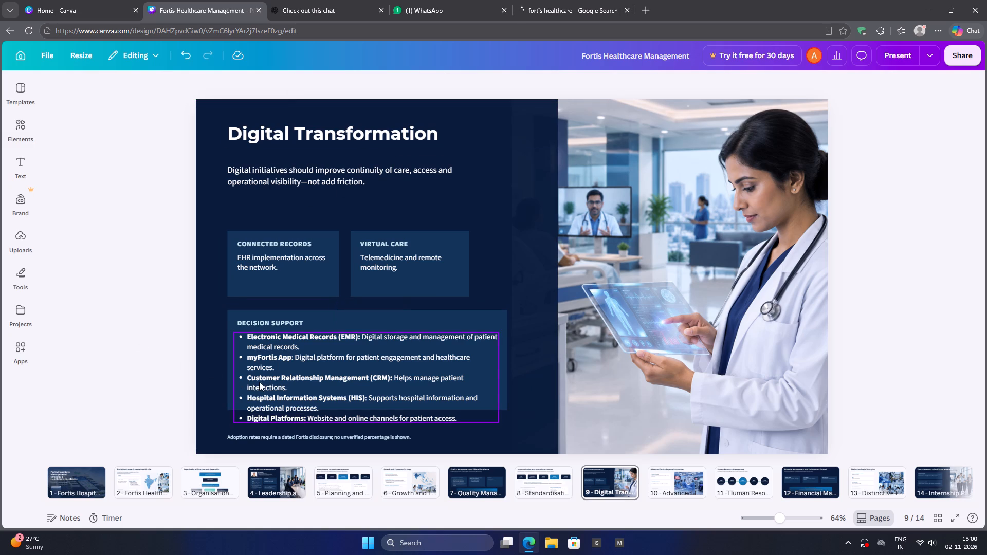
Widen the bulleted list's text box to about 815 and move it up to sit just under the Decision Support heading.
click(328, 388)
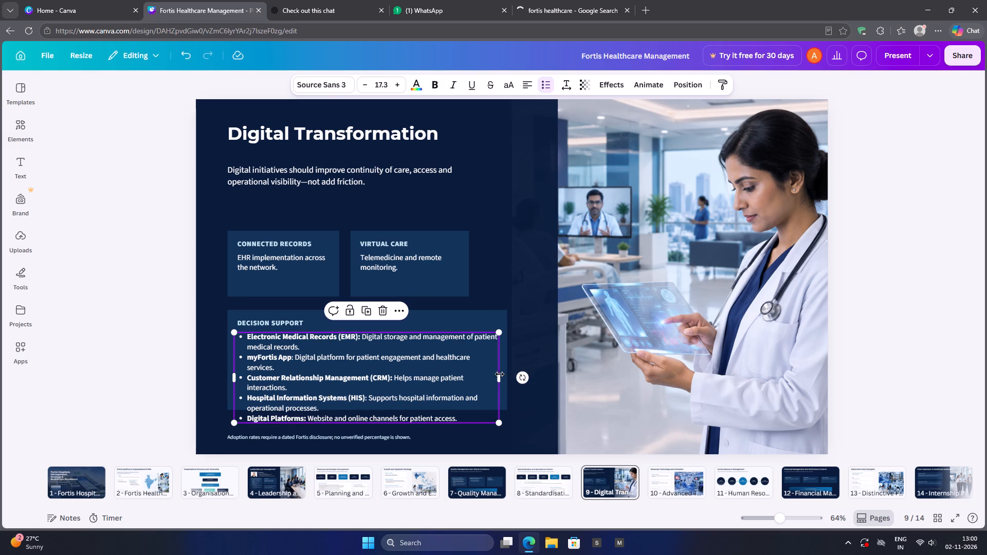
click(498, 374)
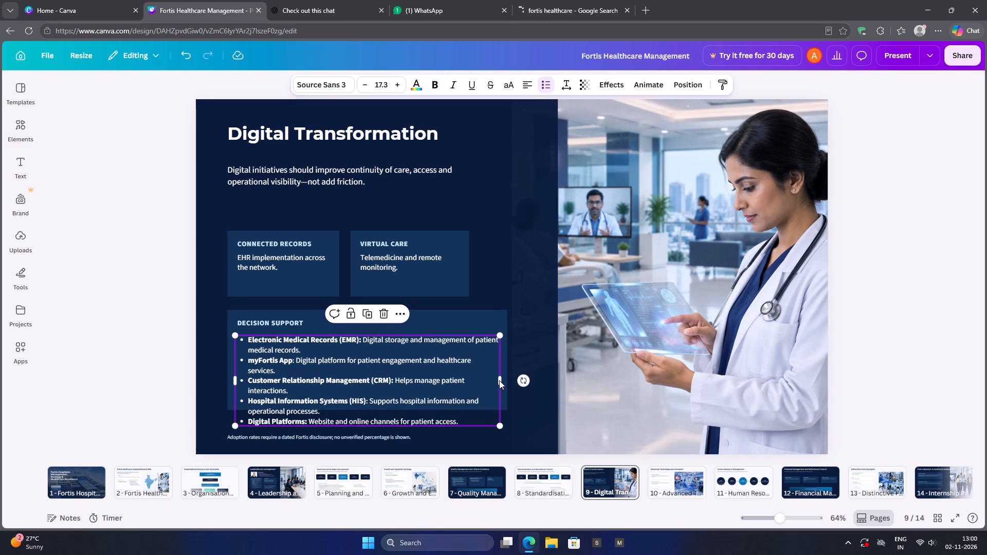
click(499, 380)
click(500, 379)
click(500, 379)
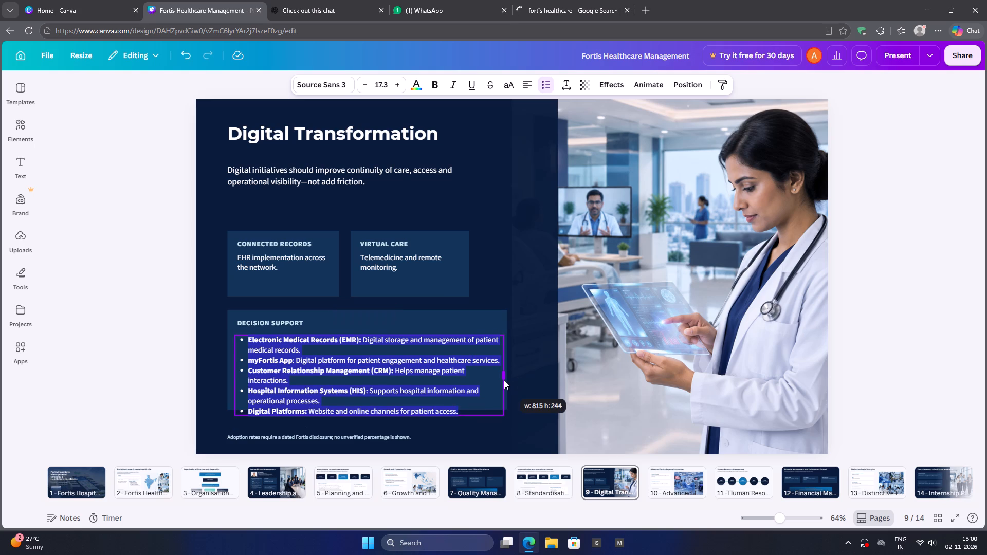
click(130, 359)
click(304, 389)
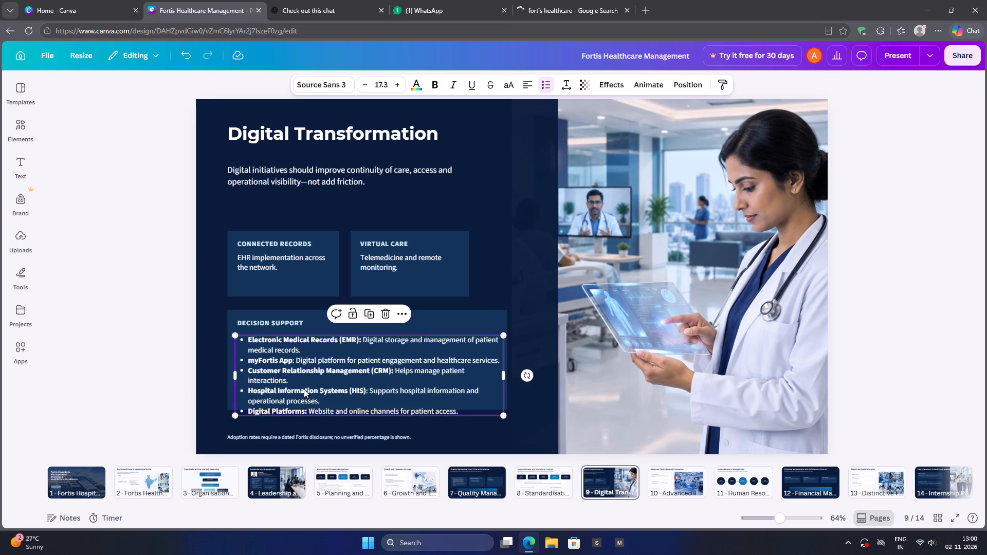
click(126, 372)
click(338, 318)
click(128, 307)
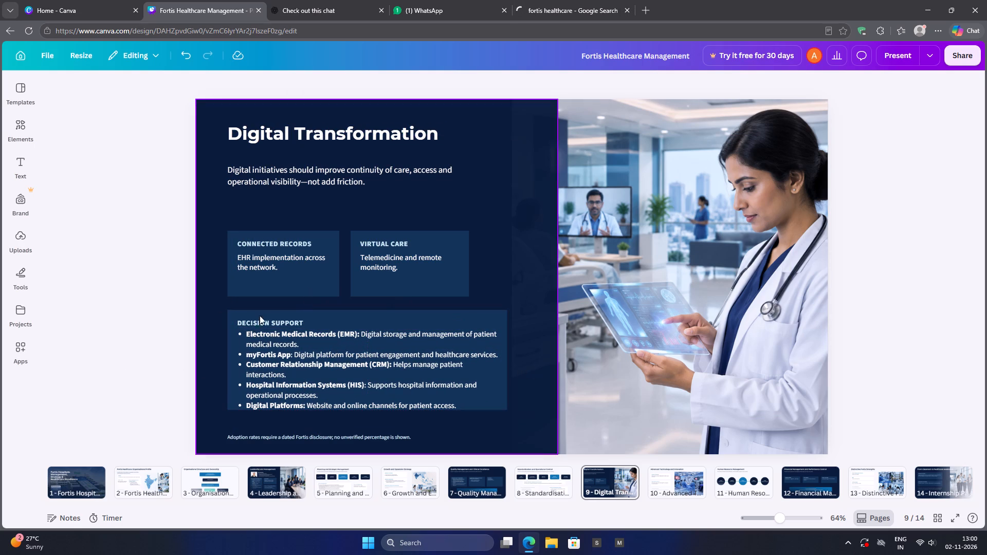
click(290, 315)
key(Left)
key(Left)
key(Left)
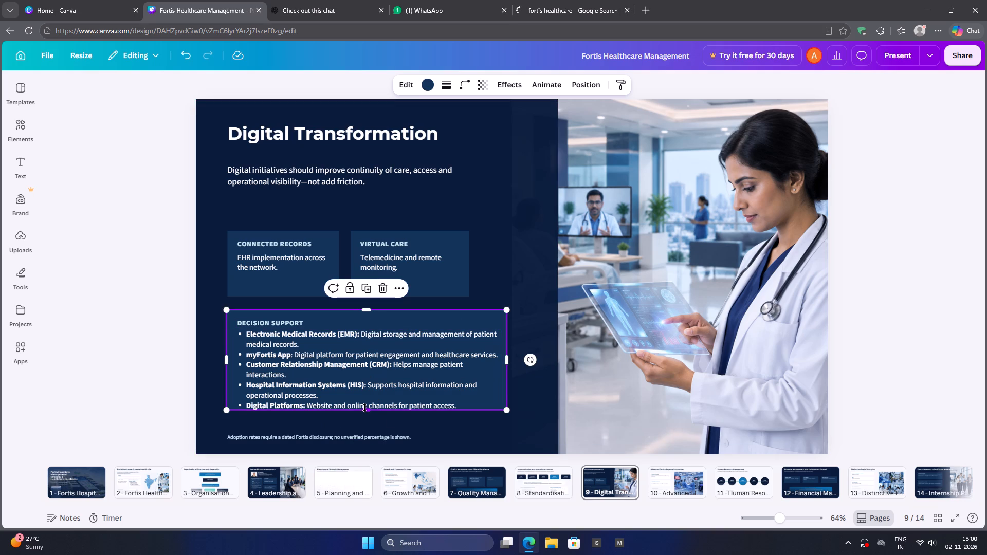
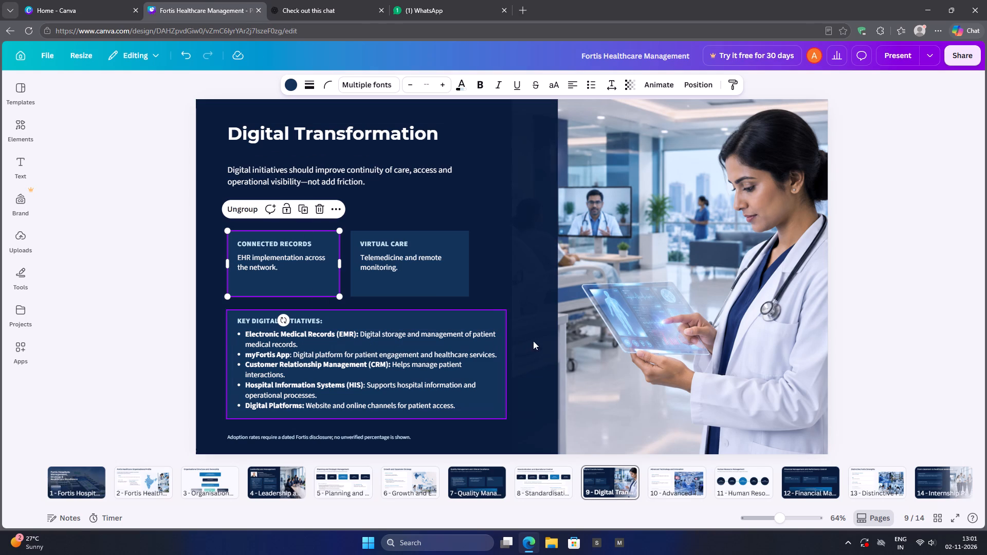
Duplicate the intro paragraph directly below the original and replace the duplicate's text with the copied Specific Achievement content.
click(139, 259)
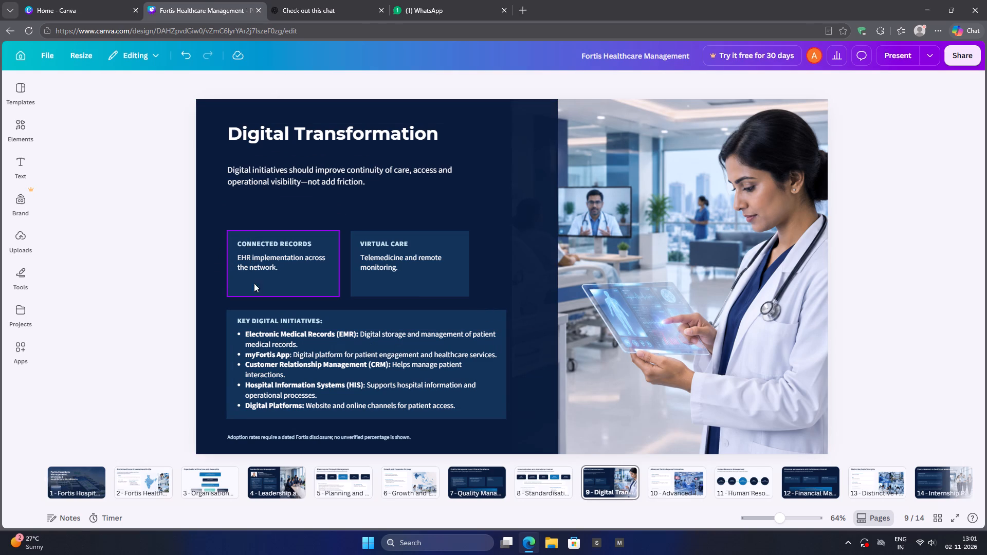
click(276, 171)
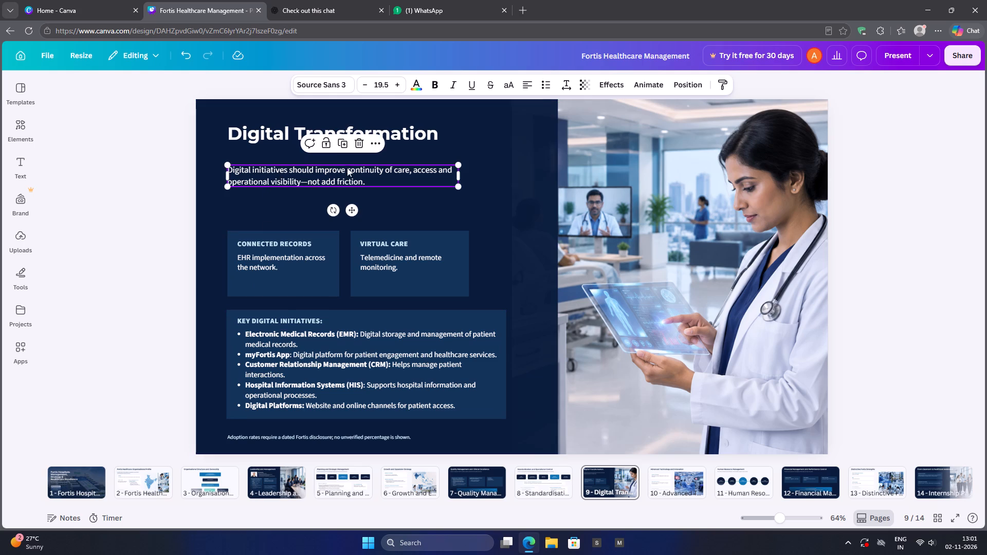
click(345, 139)
drag(331, 181, 327, 206)
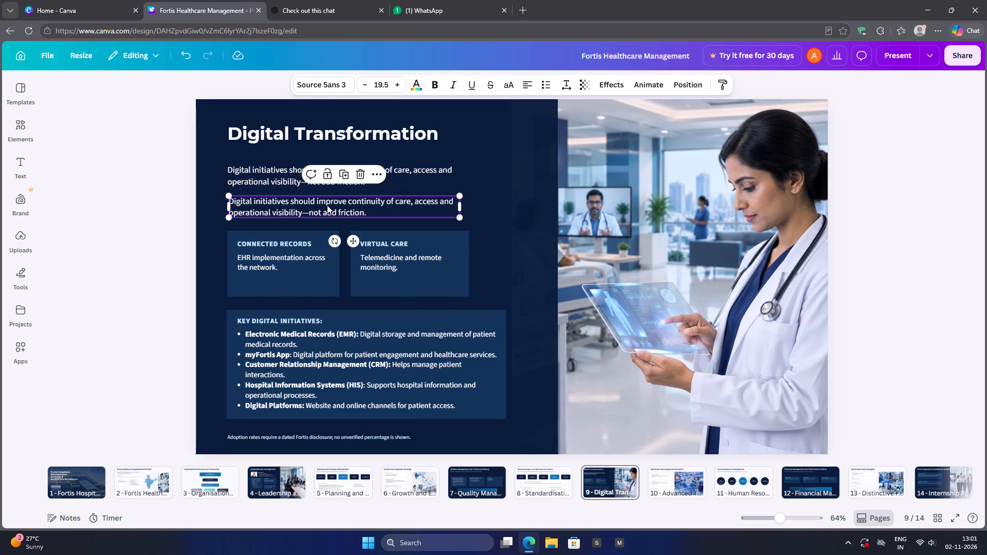
click(327, 205)
right_click(328, 209)
click(373, 295)
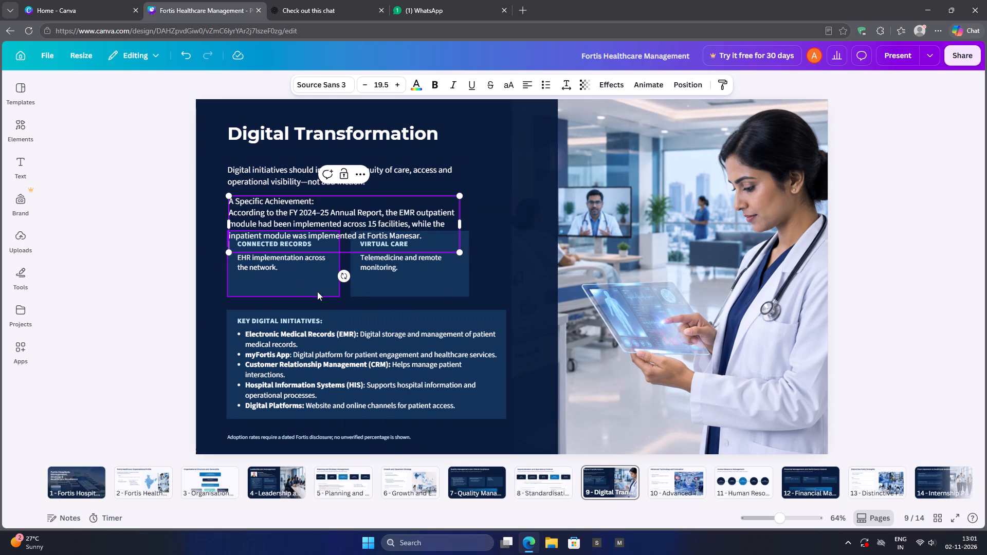
click(118, 213)
Widen the Specific Achievement text box so its lines run past the Virtual Care card.
click(336, 227)
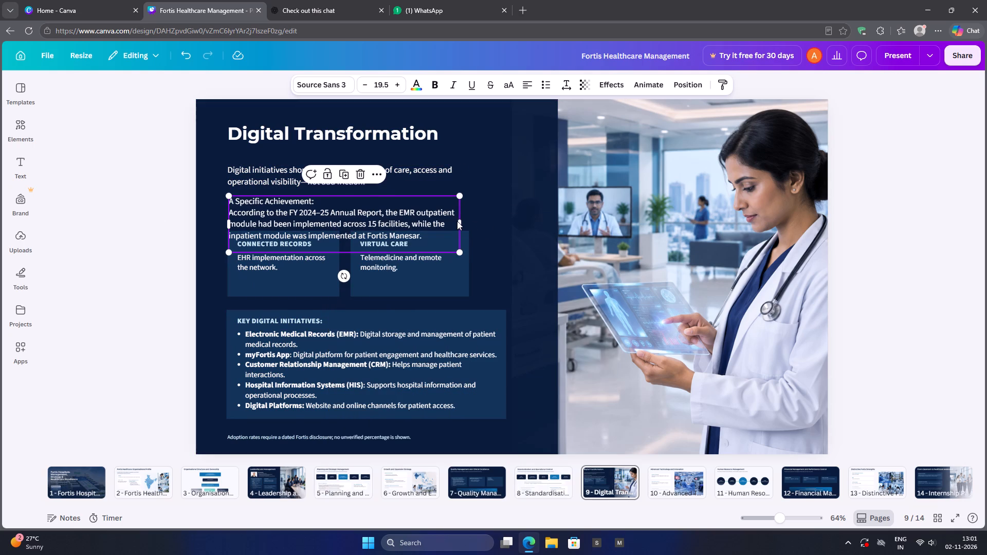
drag(460, 223, 518, 225)
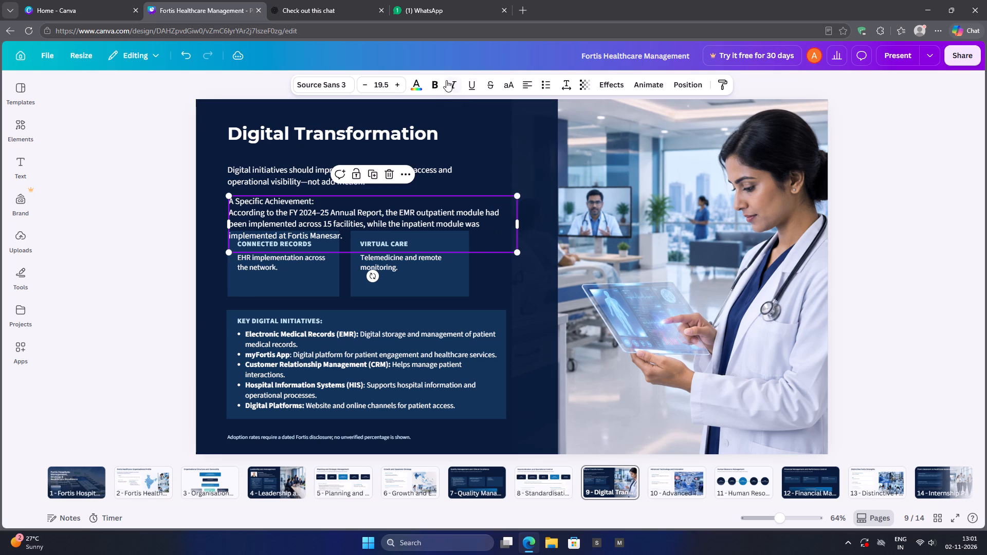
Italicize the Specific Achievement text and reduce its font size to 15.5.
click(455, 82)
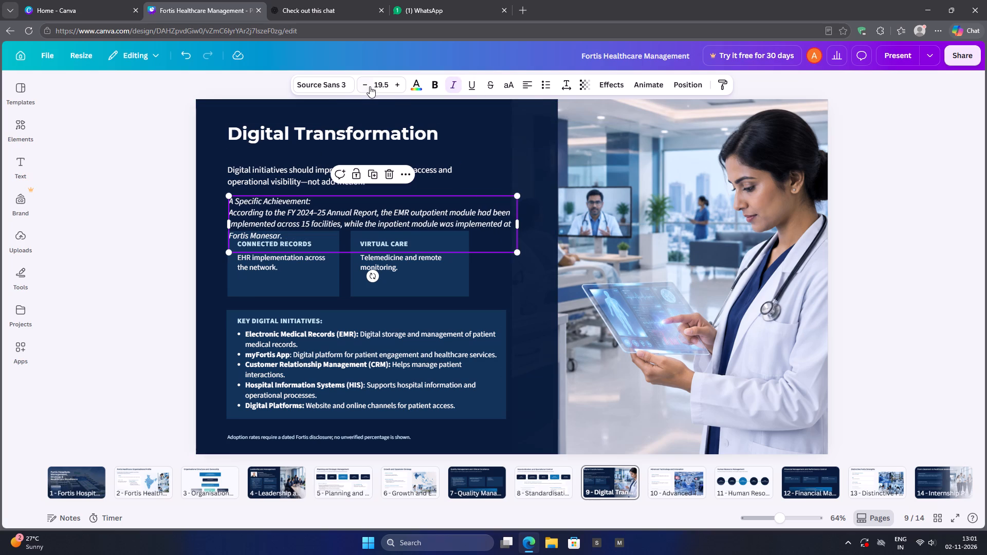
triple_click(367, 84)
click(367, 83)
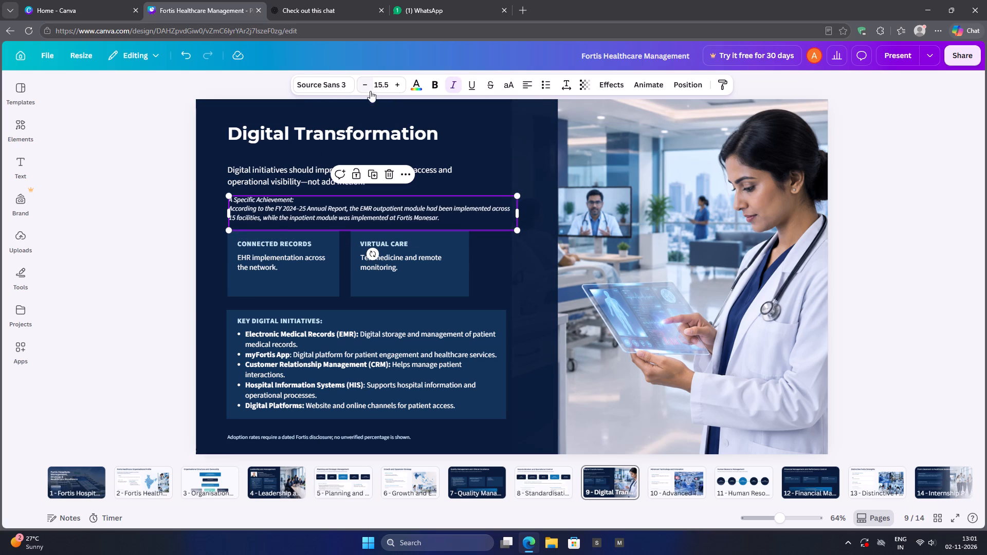
Narrow the Specific Achievement box to the Key Digital Initiatives card's width and nudge it up between the intro and cards.
drag(518, 210, 509, 208)
click(134, 216)
click(338, 213)
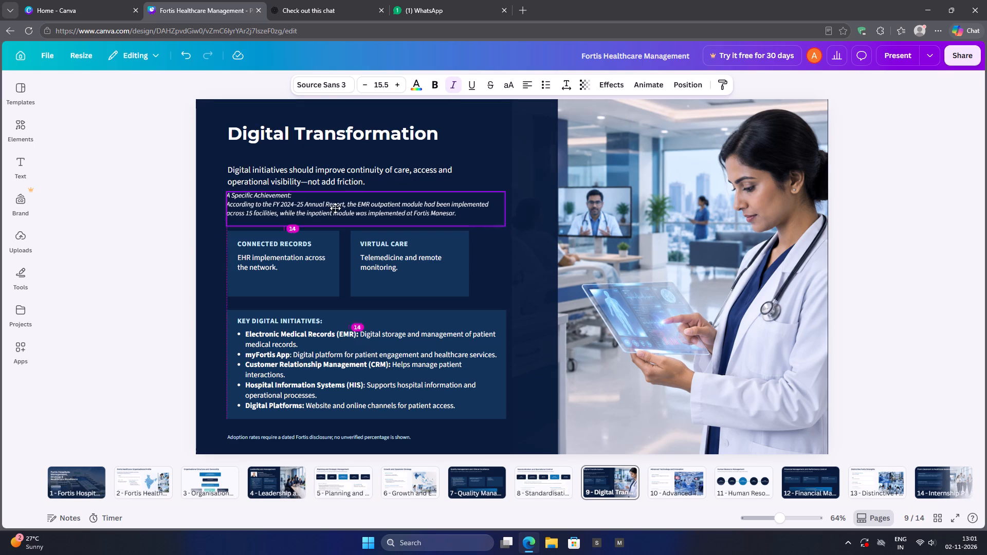
key(Up)
key(Up)
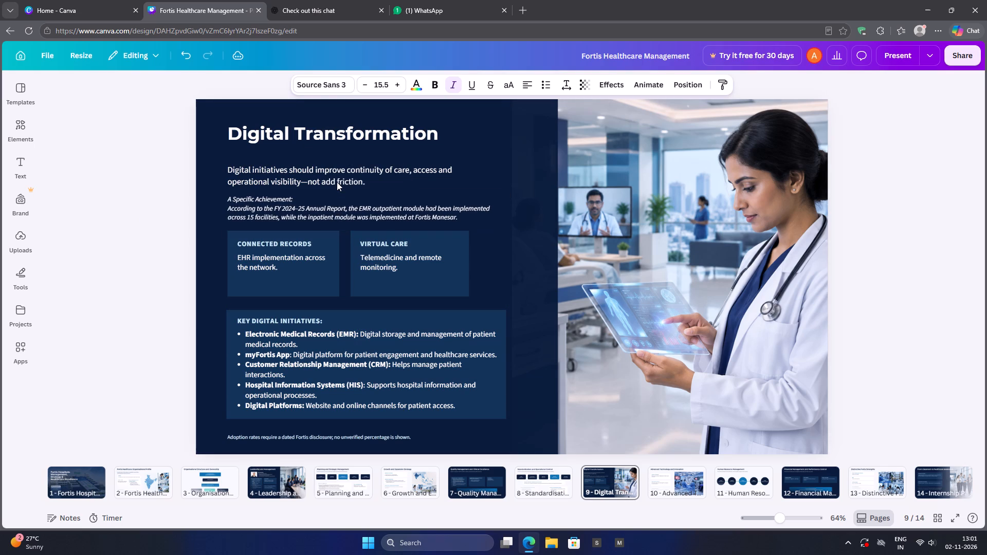
key(Up)
key(Up)
Change the Specific Achievement text's font to Playpen Sans.
click(344, 81)
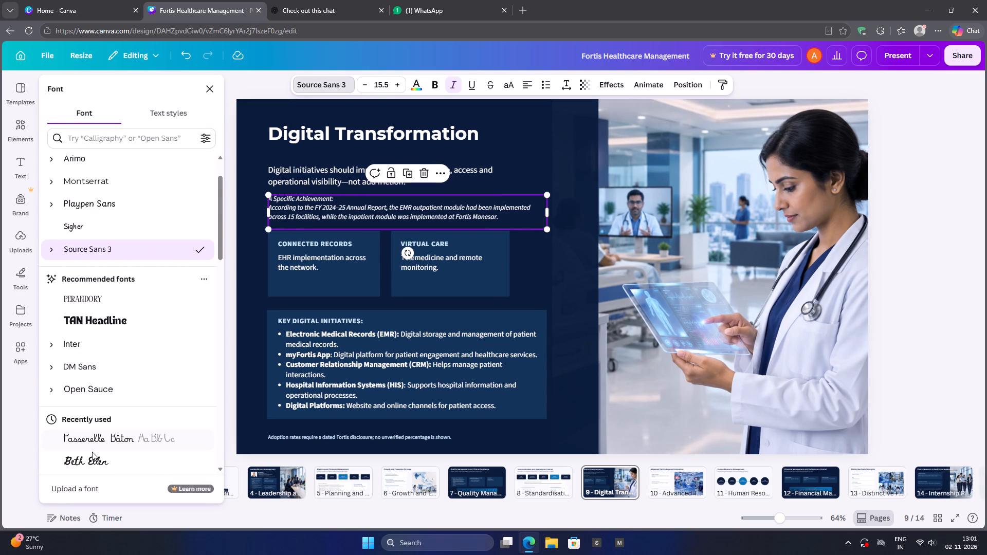
click(113, 198)
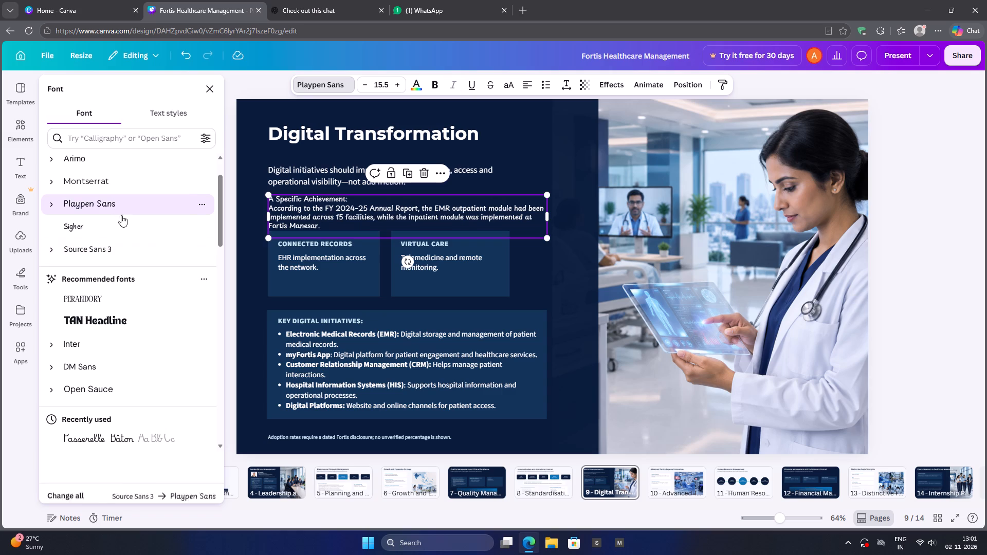
click(228, 372)
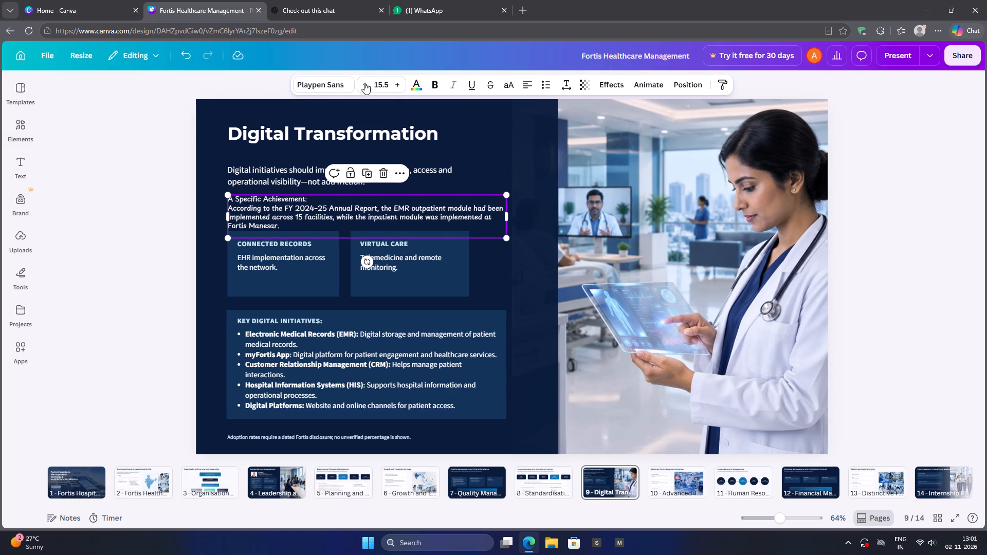
Set the Specific Achievement text's font size to 13.
click(383, 82)
text(13)
key(Return)
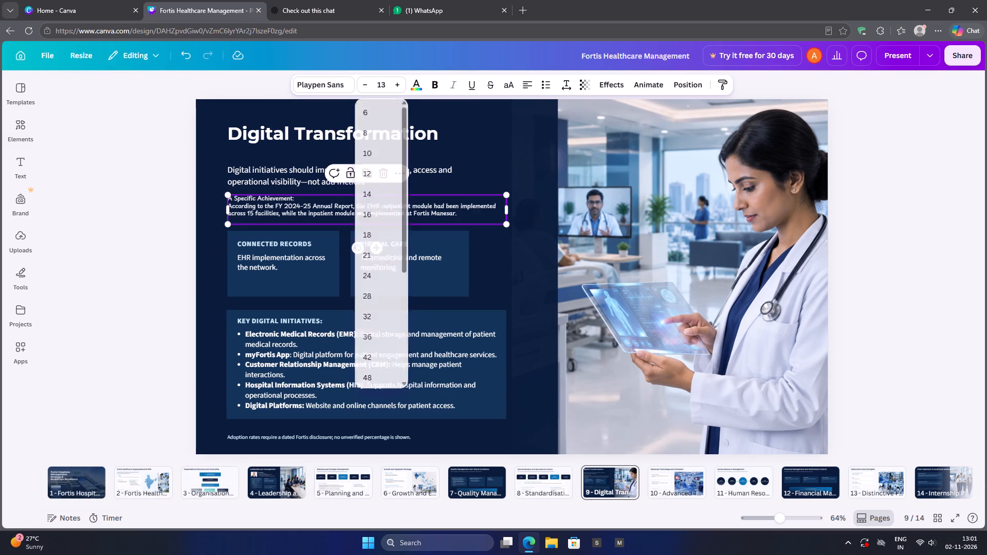
click(148, 206)
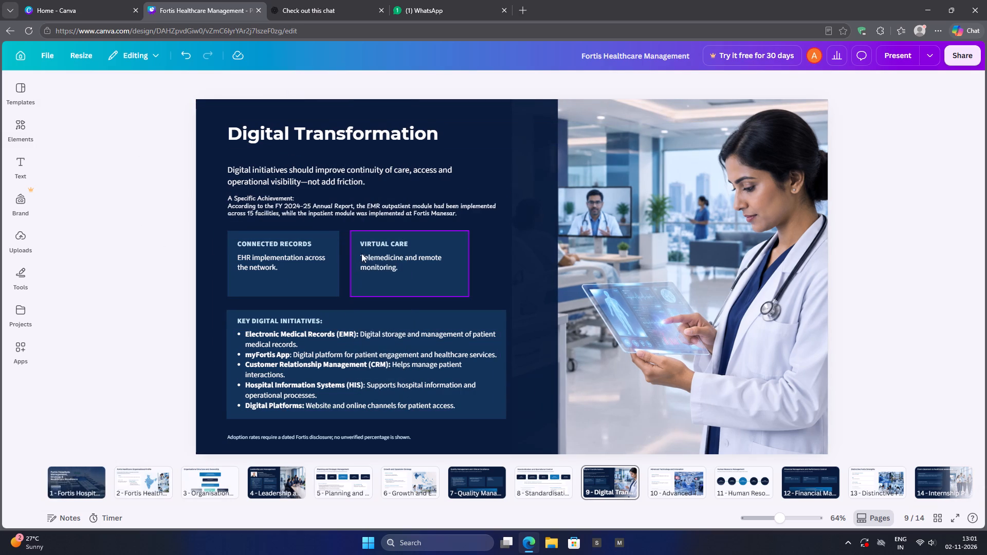
Nudge the Specific Achievement text slightly up to add space above the Connected Records and Virtual Care cards.
click(356, 212)
key(Up)
key(Up)
key(Up)
key(Up)
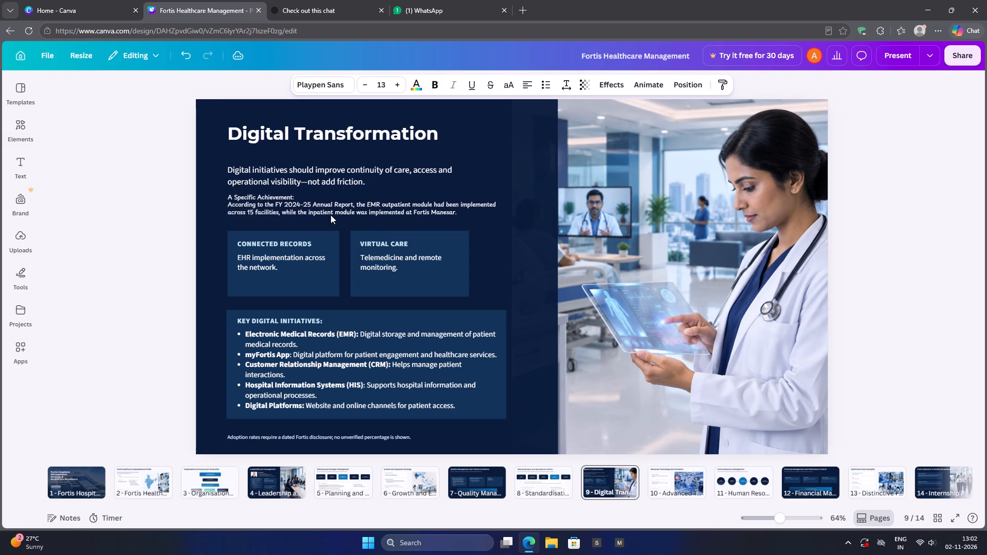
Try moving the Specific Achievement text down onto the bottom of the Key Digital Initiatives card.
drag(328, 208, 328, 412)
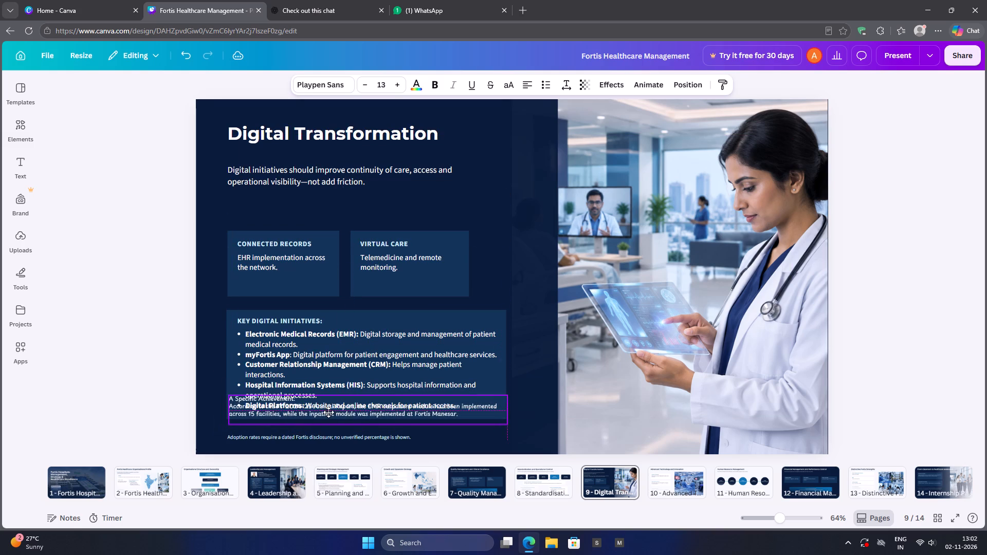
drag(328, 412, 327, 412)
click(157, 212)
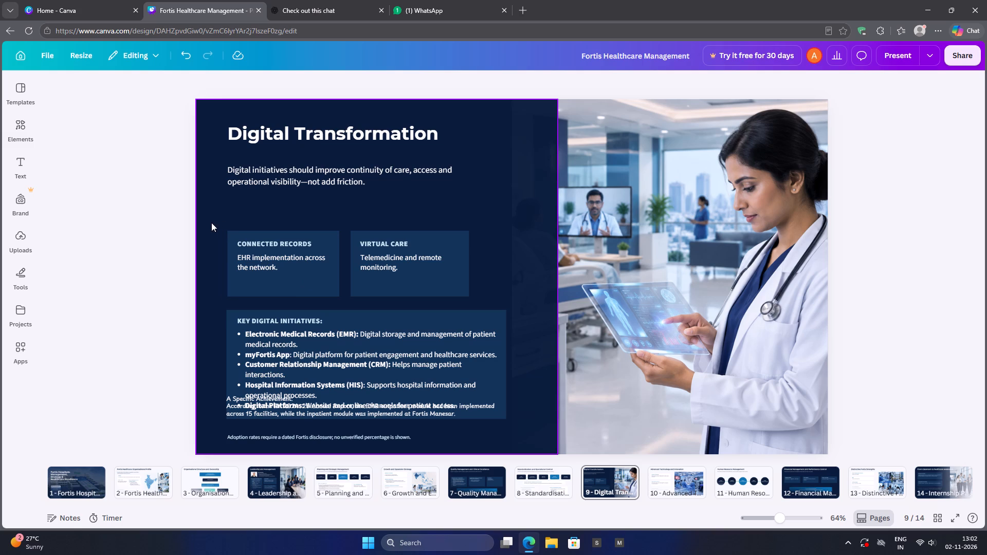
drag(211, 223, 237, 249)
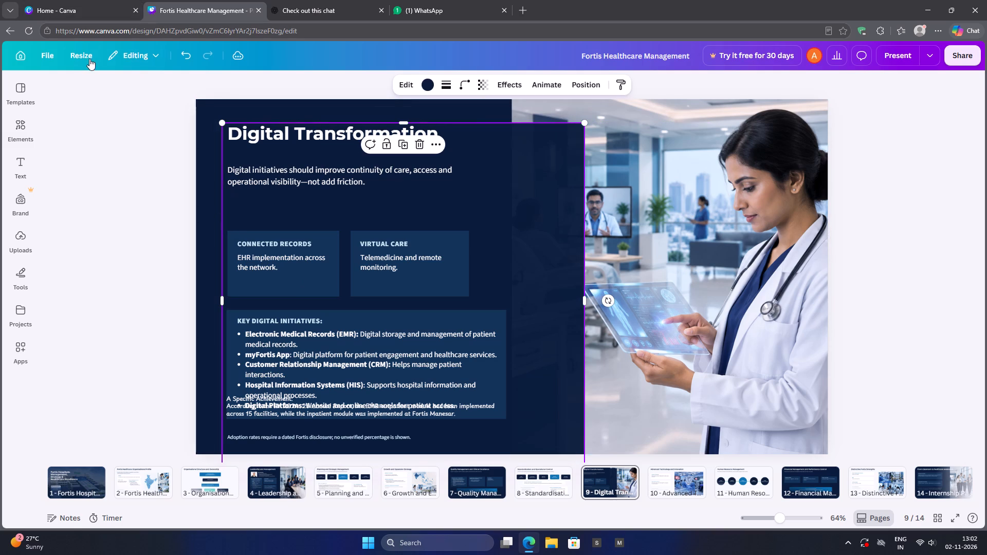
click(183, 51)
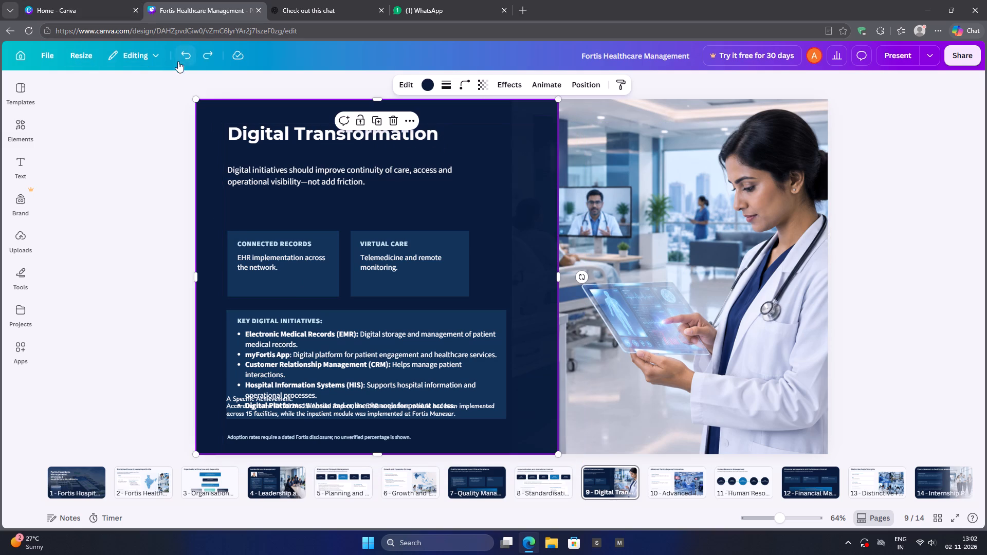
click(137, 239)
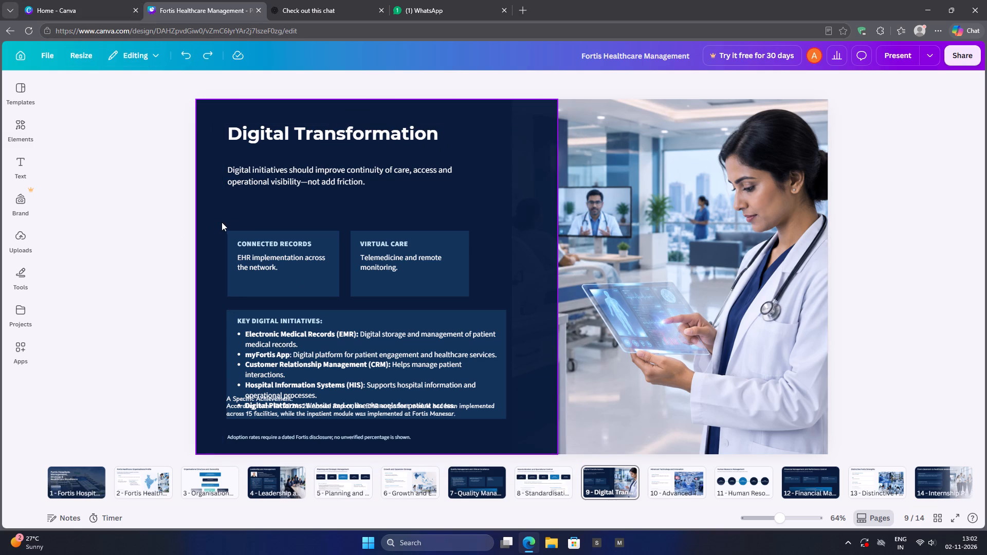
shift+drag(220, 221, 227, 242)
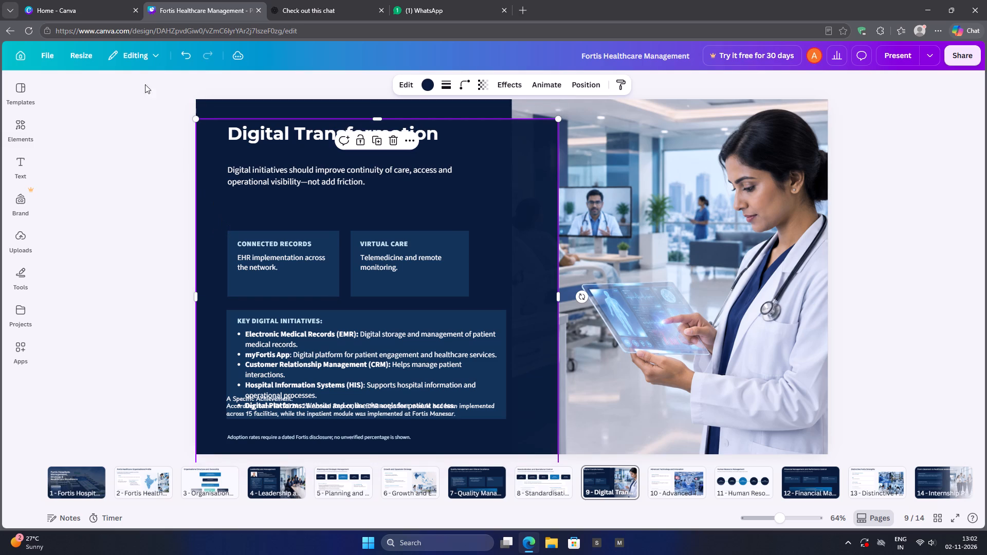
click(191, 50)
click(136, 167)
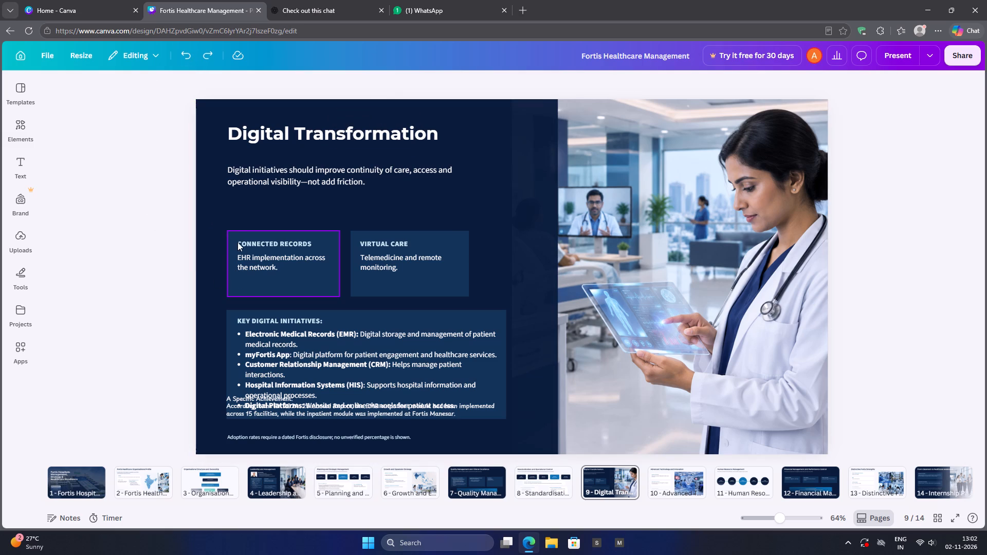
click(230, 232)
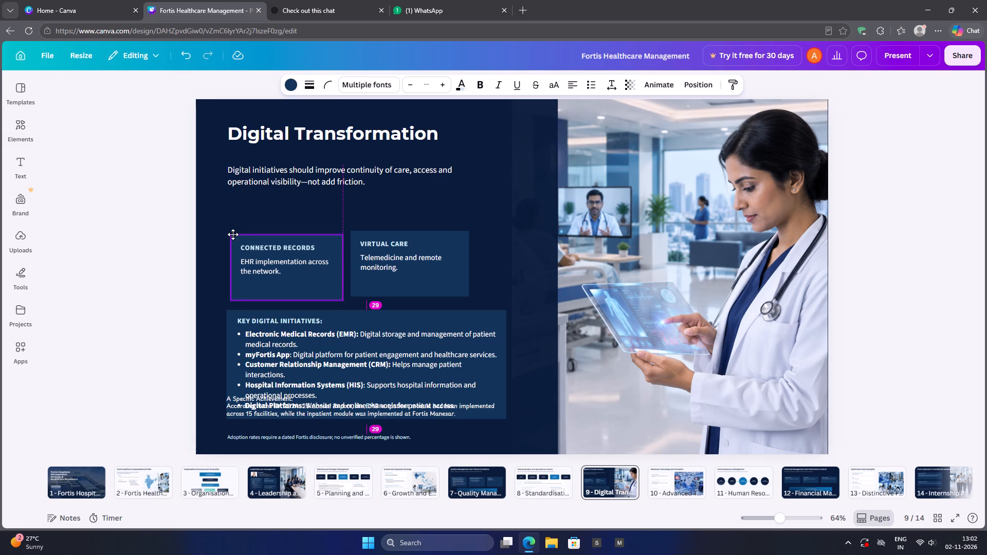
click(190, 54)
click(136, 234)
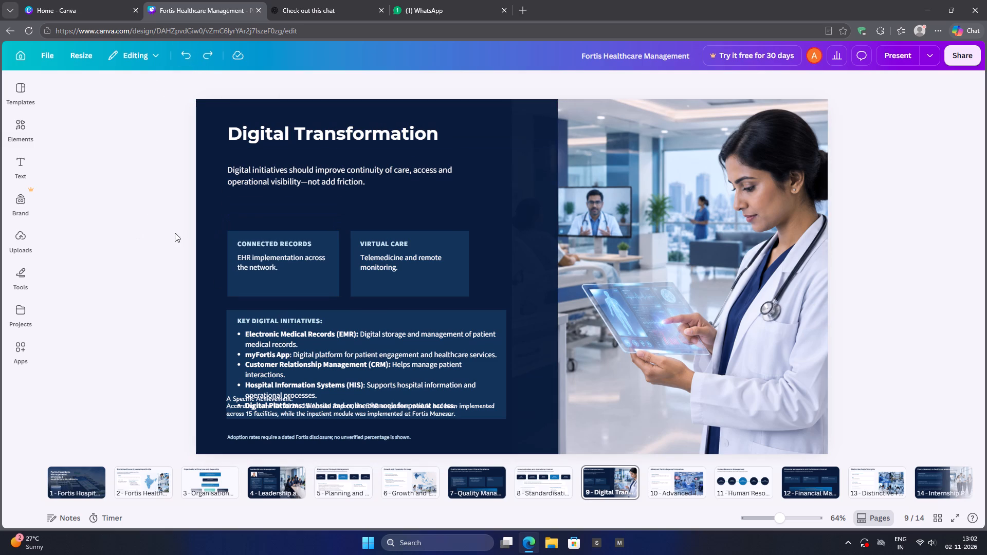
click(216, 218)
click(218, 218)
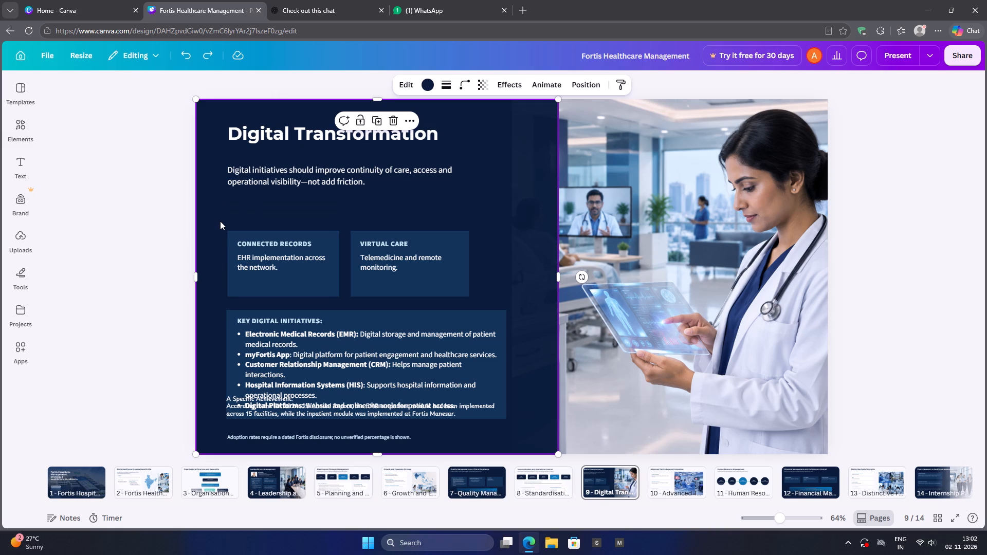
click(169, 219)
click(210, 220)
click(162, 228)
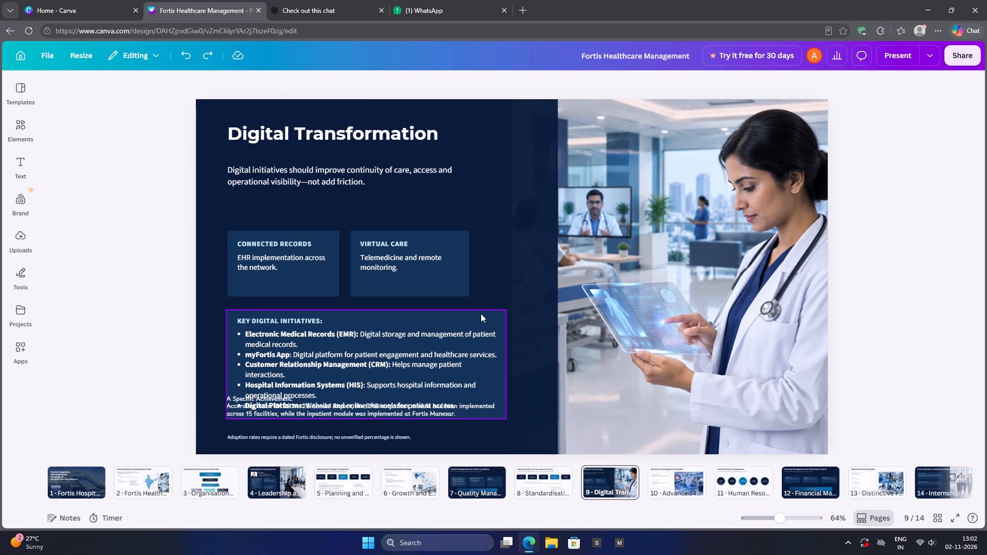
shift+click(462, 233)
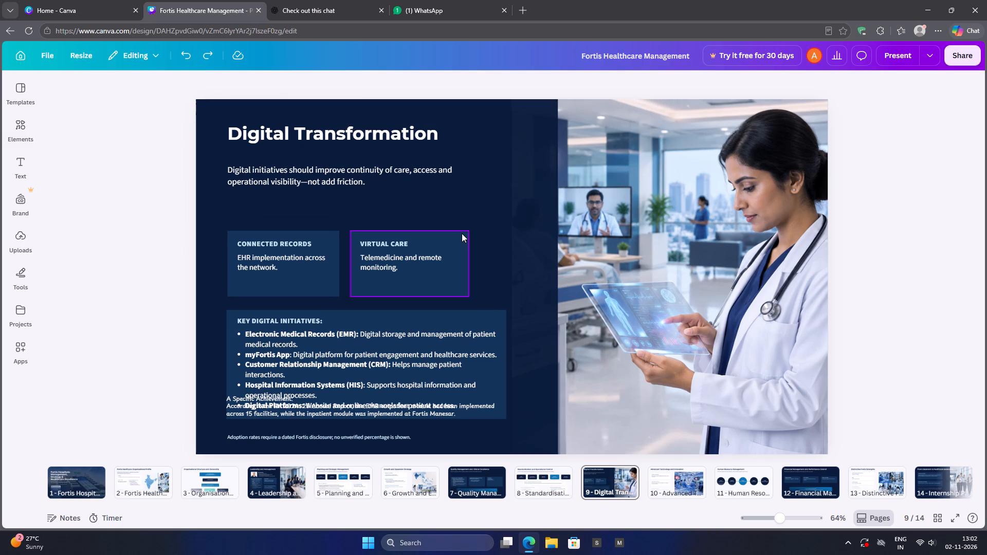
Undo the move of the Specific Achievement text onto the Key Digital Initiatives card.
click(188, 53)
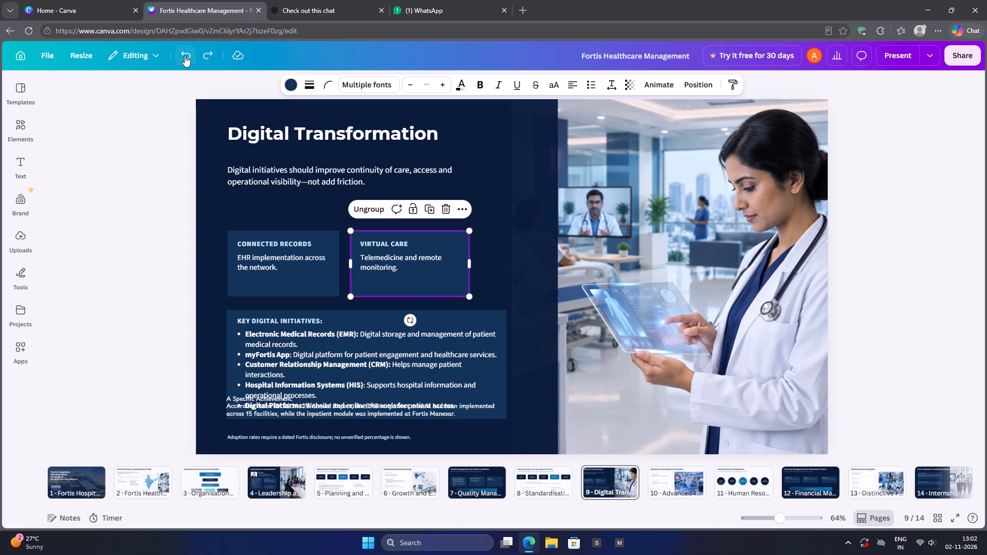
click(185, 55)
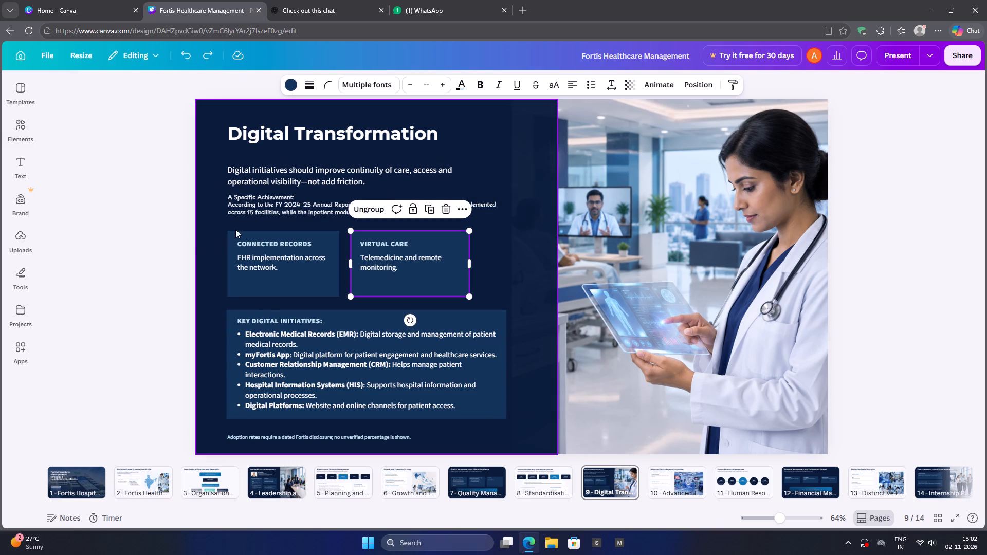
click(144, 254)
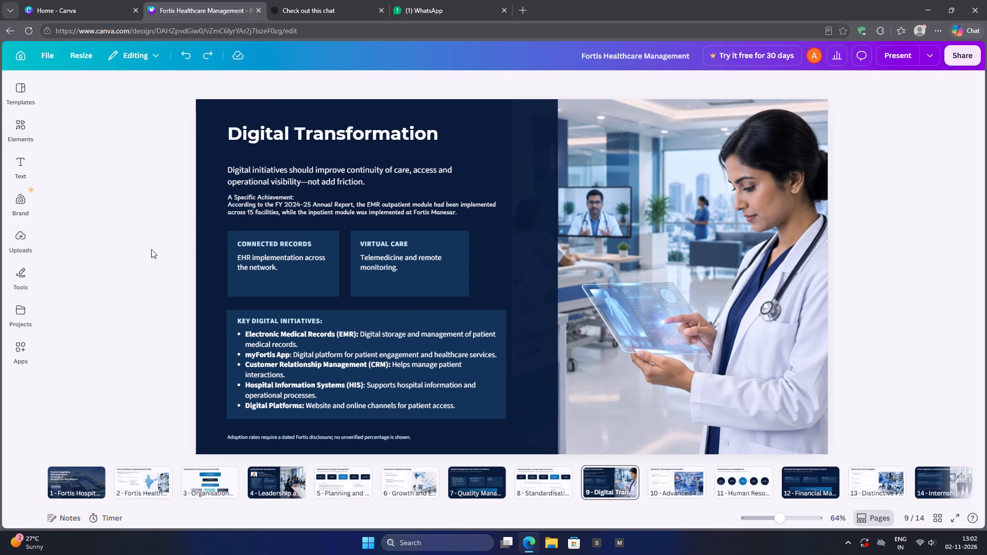
click(560, 478)
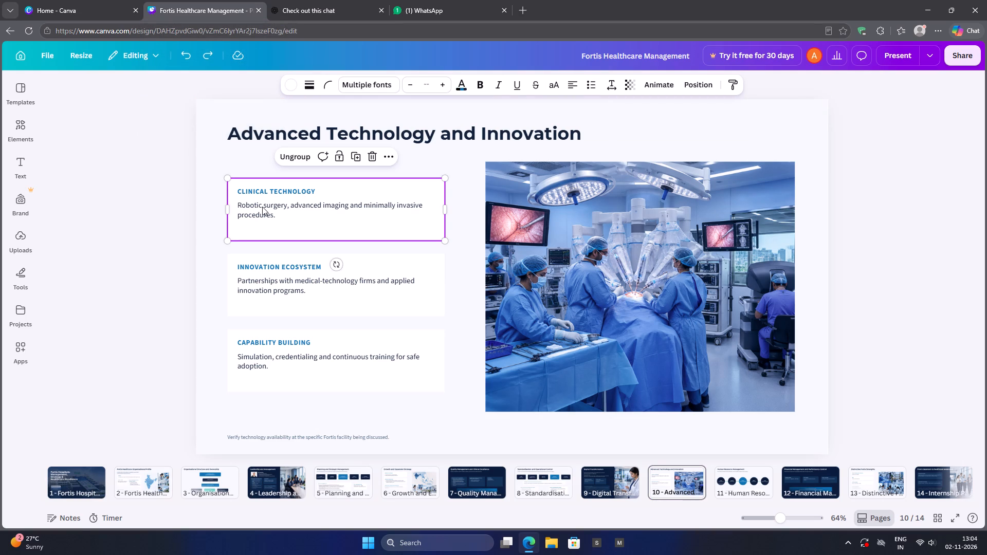
click(262, 207)
click(264, 206)
right_click(264, 206)
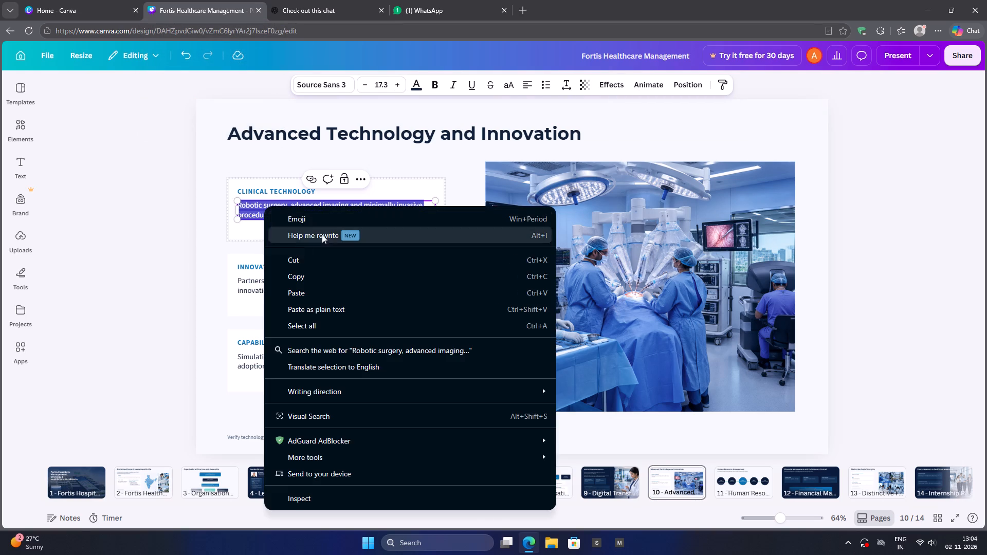
click(313, 293)
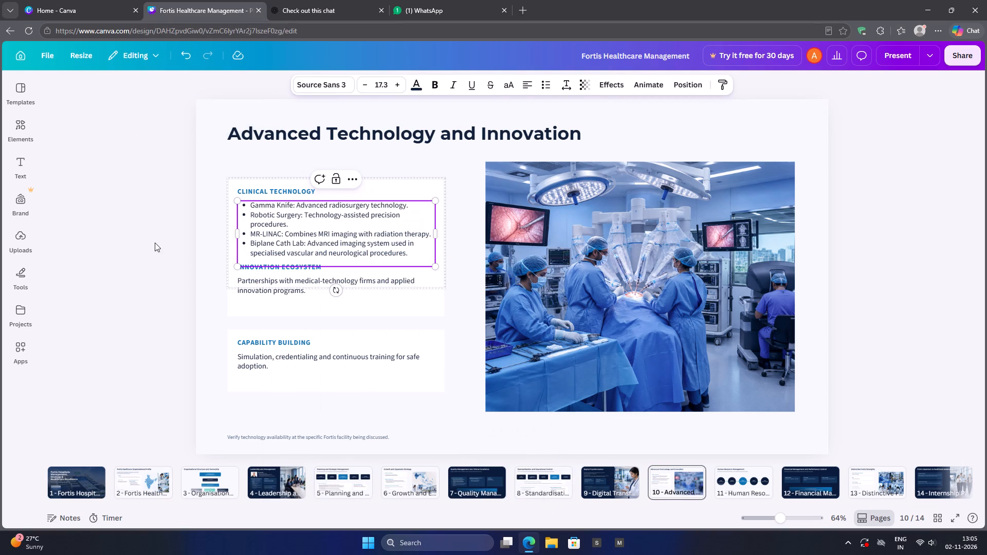
click(152, 242)
Ungroup the Clinical Technology card and shorten its white background box from below, keeping all four bullets inside it.
click(231, 232)
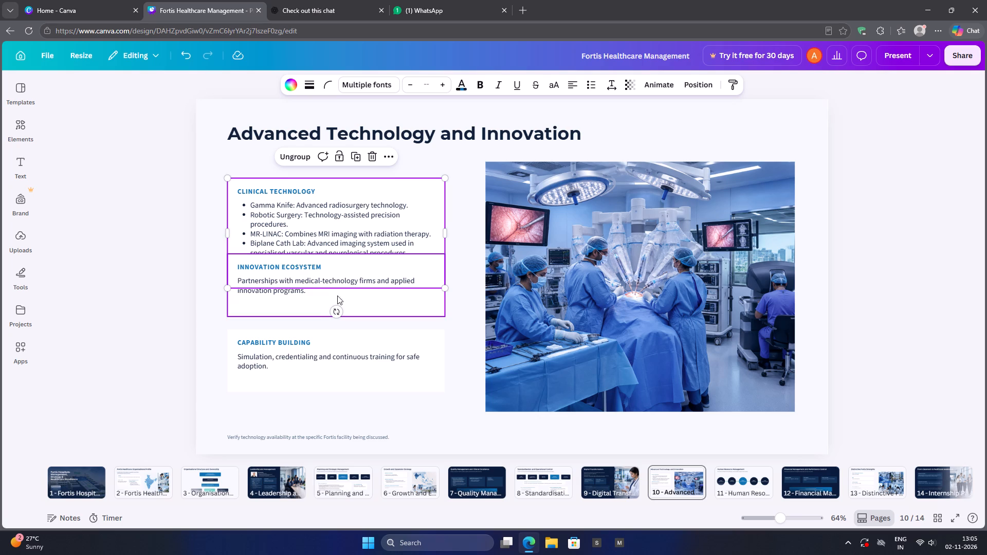
right_click(236, 227)
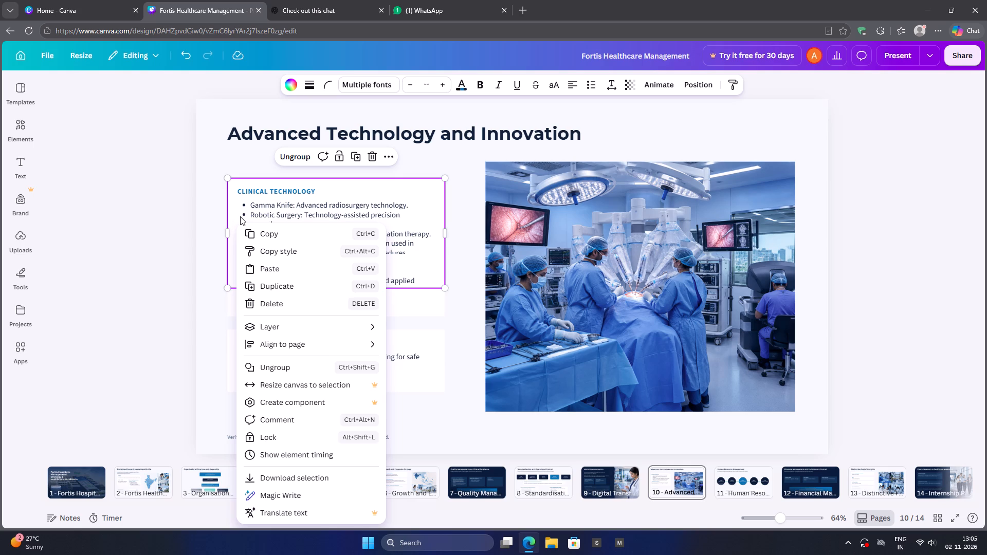
click(302, 154)
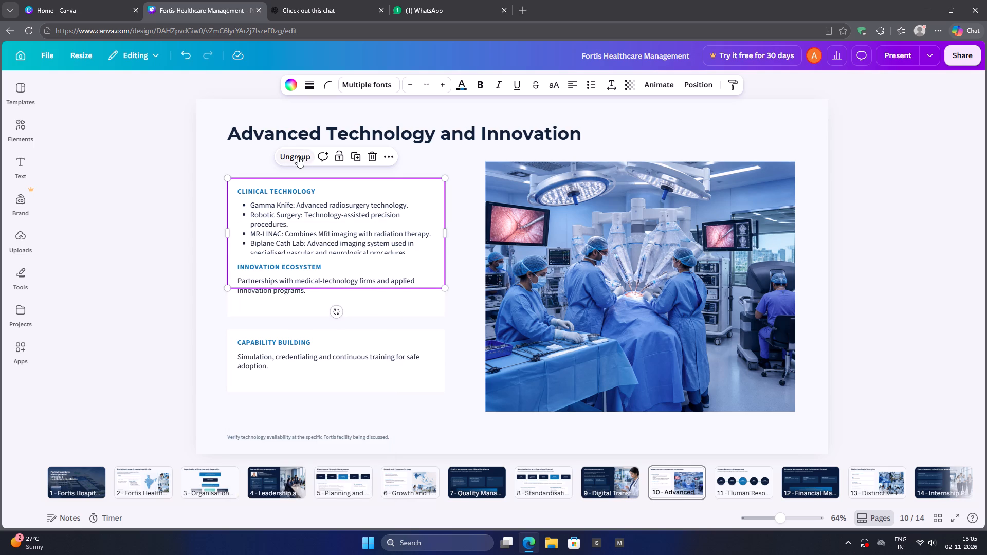
click(298, 154)
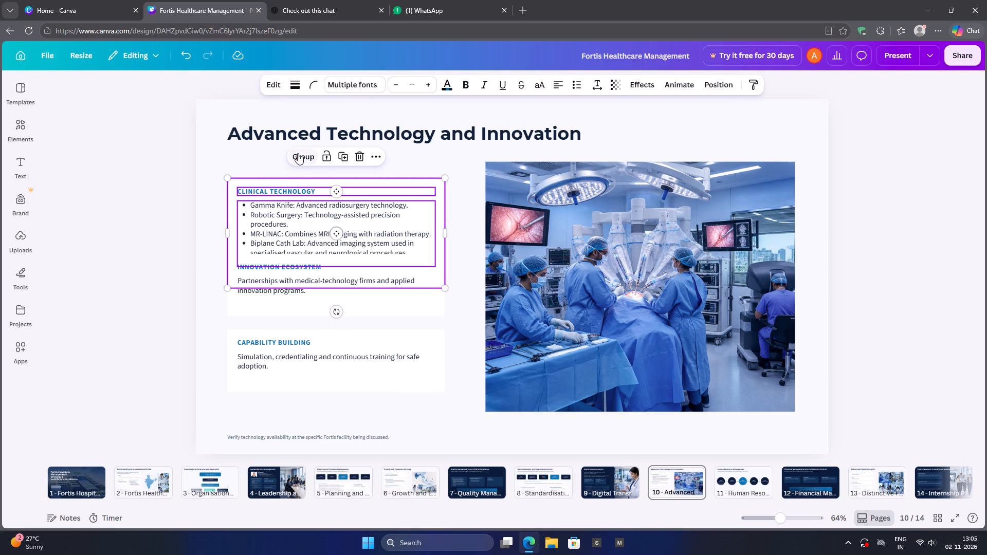
click(152, 233)
click(232, 230)
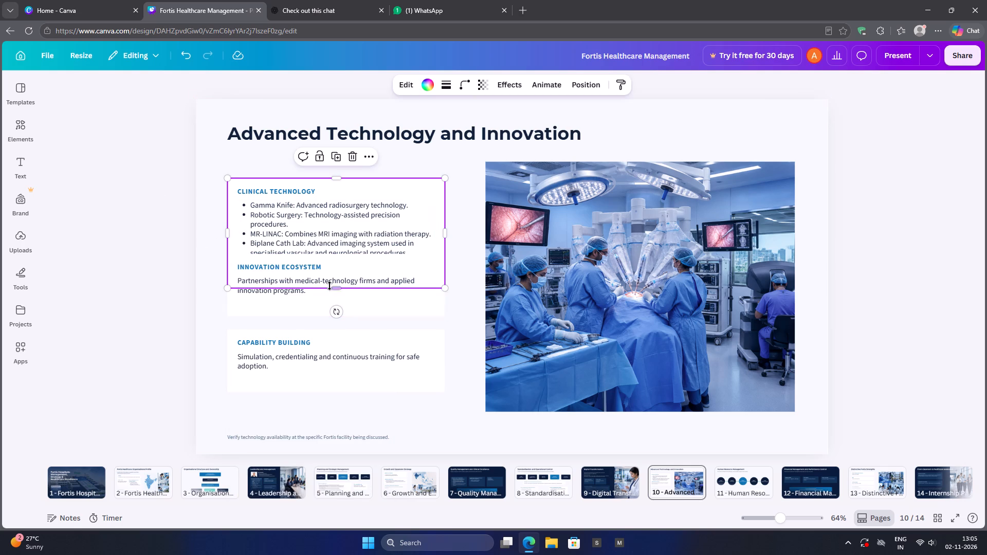
drag(337, 289, 337, 273)
click(112, 277)
Move the Innovation Ecosystem card down, clear of the Clinical Technology card.
drag(326, 301, 326, 312)
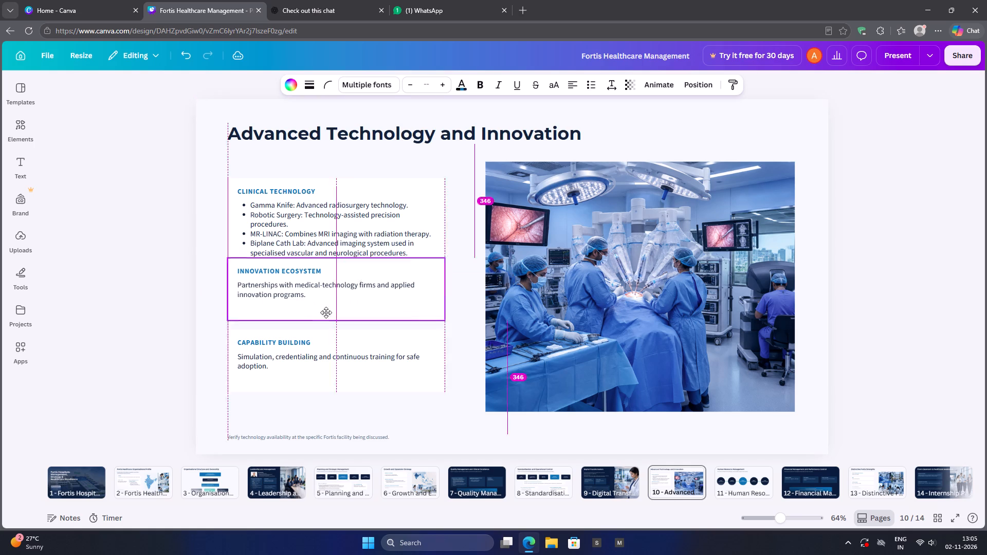
drag(326, 312, 325, 339)
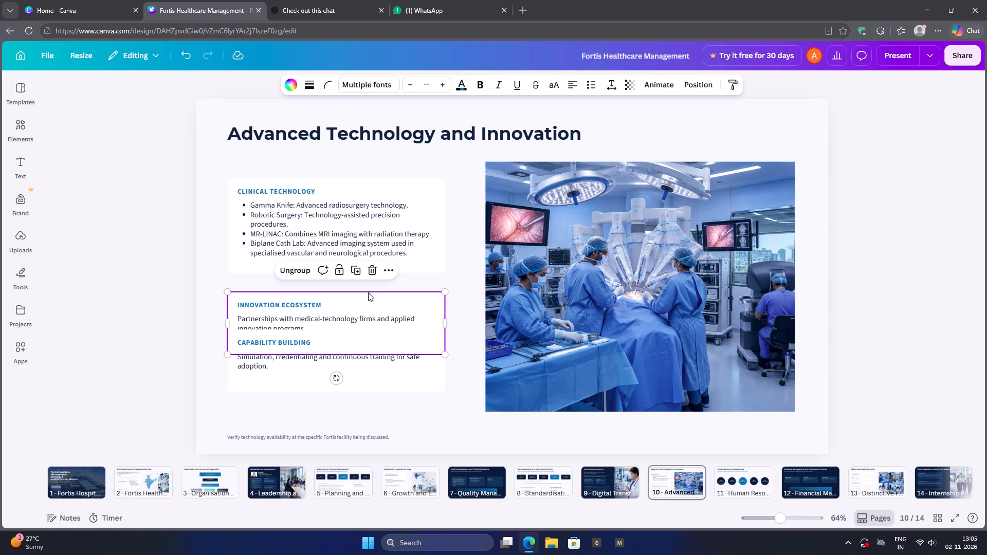
Trim the bottom edge of the Clinical Technology background box slightly more, to sit just under the last bullet.
click(144, 258)
click(229, 265)
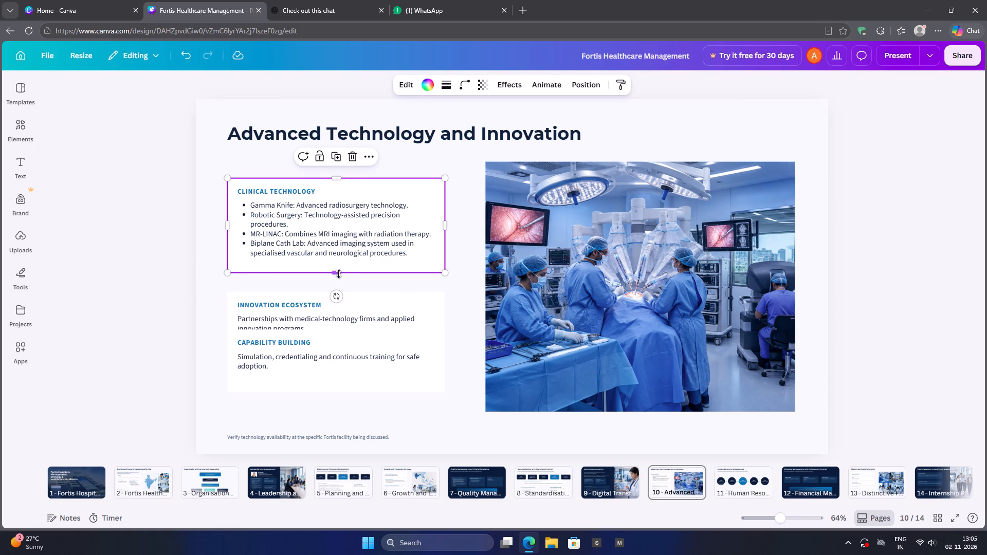
click(339, 274)
click(143, 267)
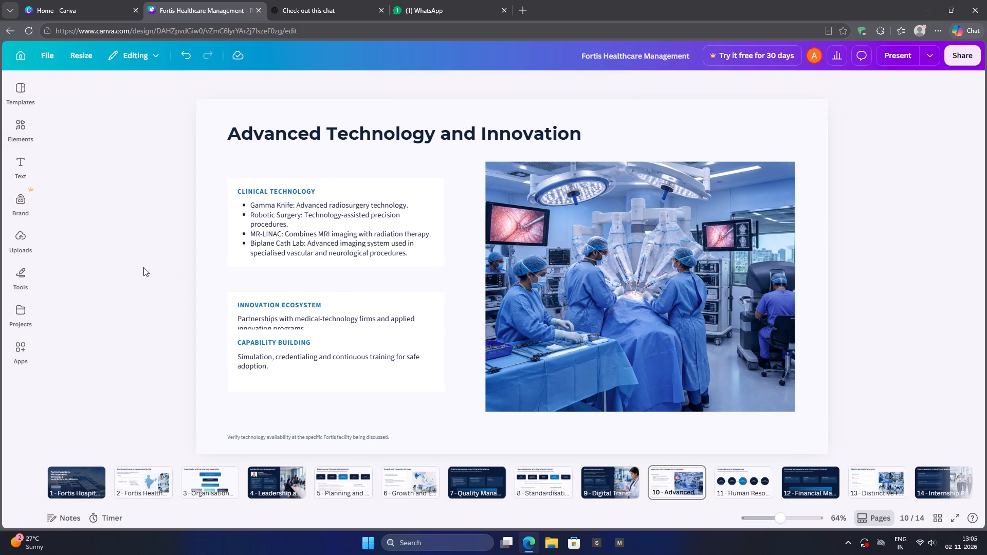
Select the Clinical Technology heading, bullets and background box together and nudge them slightly down.
click(439, 190)
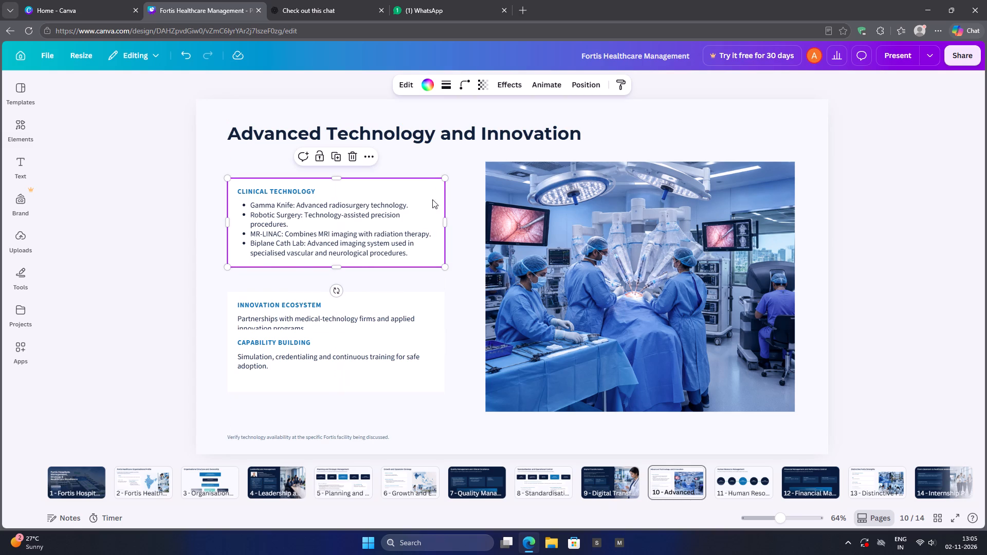
click(137, 216)
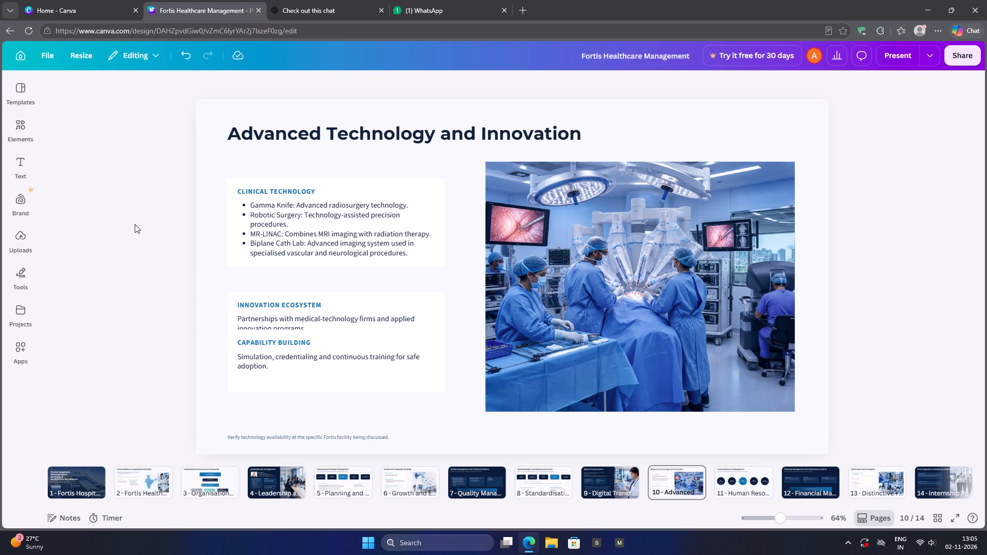
key(Right)
key(Left)
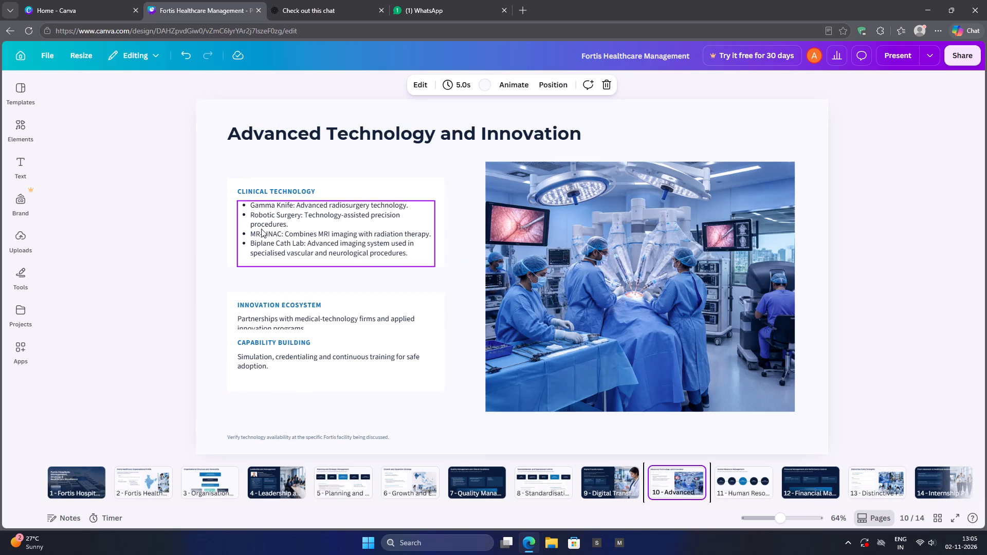
drag(222, 175, 310, 240)
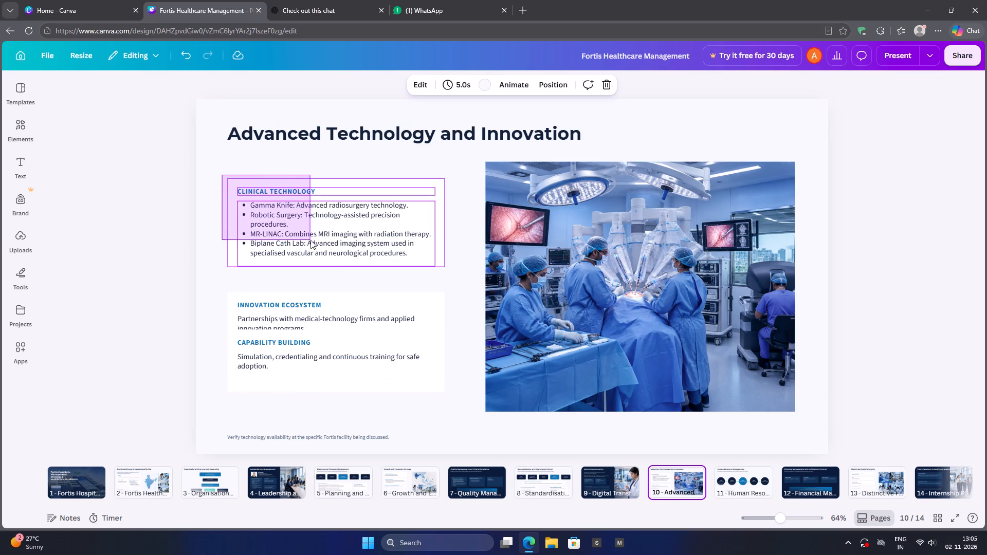
drag(310, 240, 455, 274)
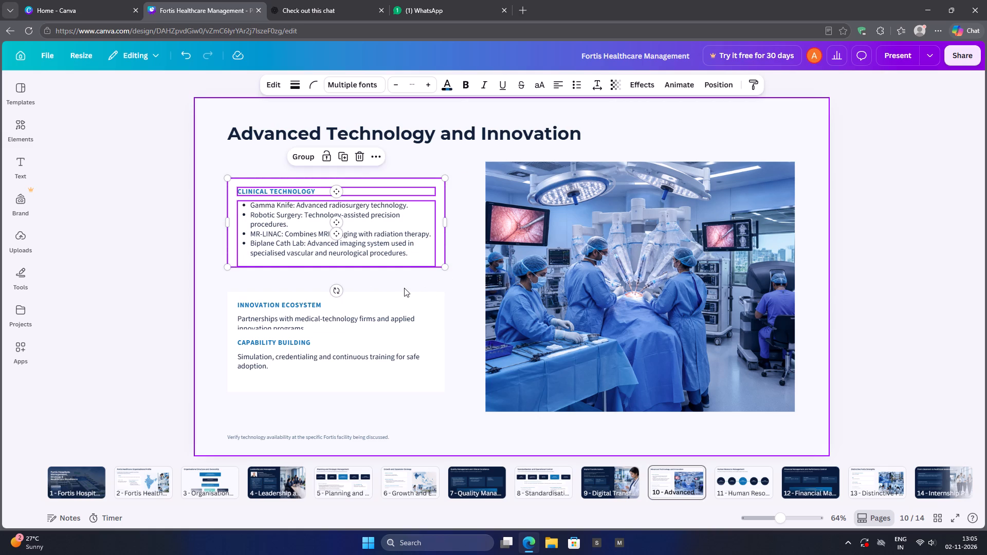
key(shift+Down)
key(shift+Down)
key(shift+Up)
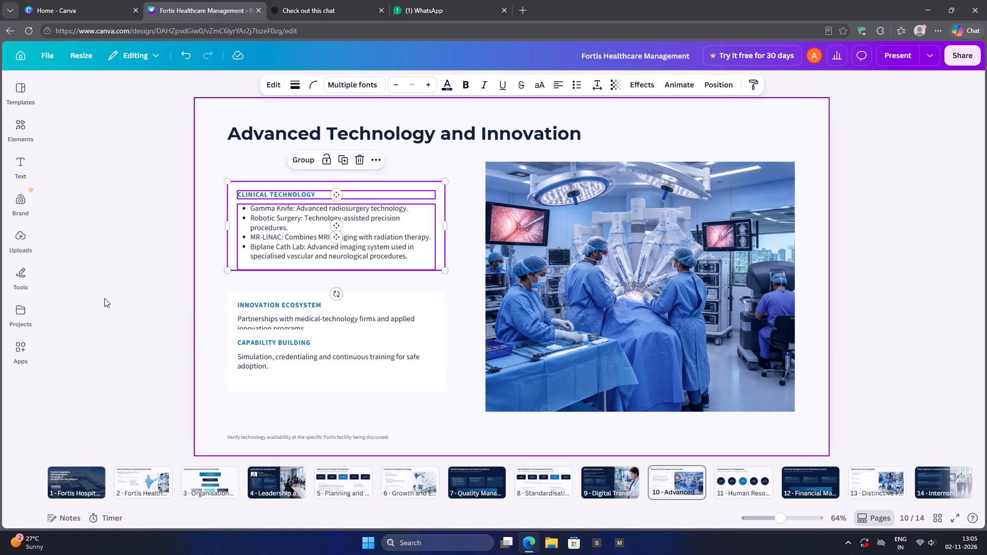
click(104, 276)
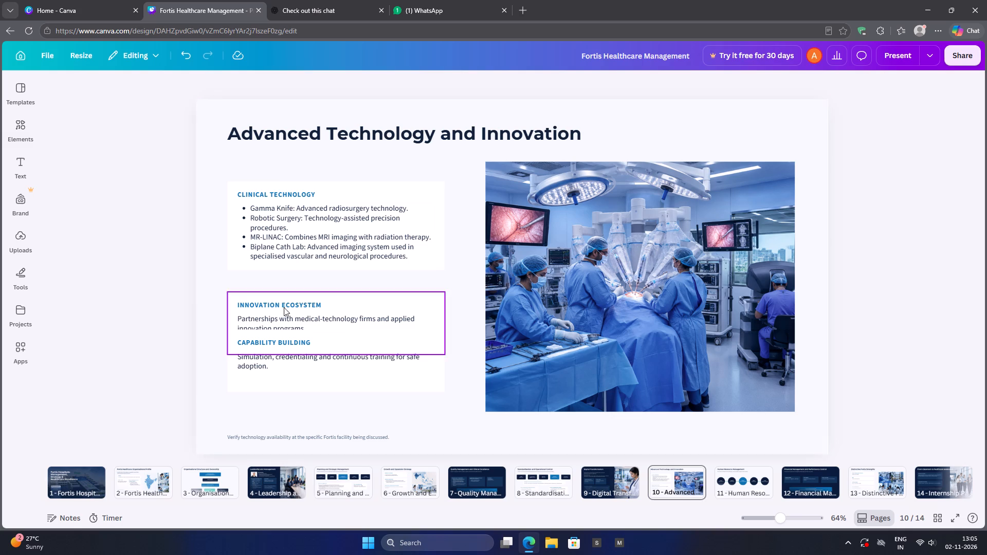
Reposition the Innovation Ecosystem and Capability Building cards beneath the Clinical Technology card with small, even gaps and no overlap.
drag(402, 302, 403, 288)
click(160, 279)
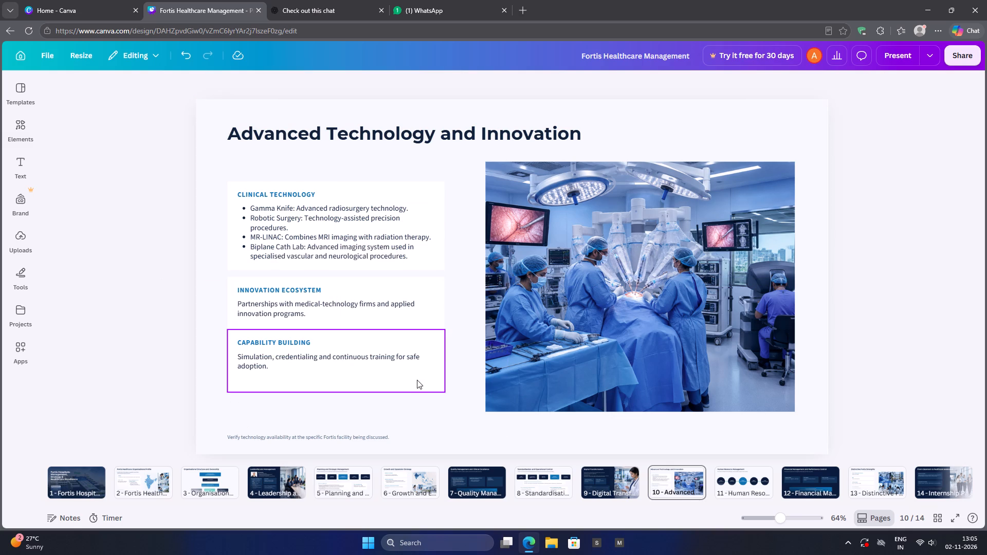
drag(413, 380, 413, 396)
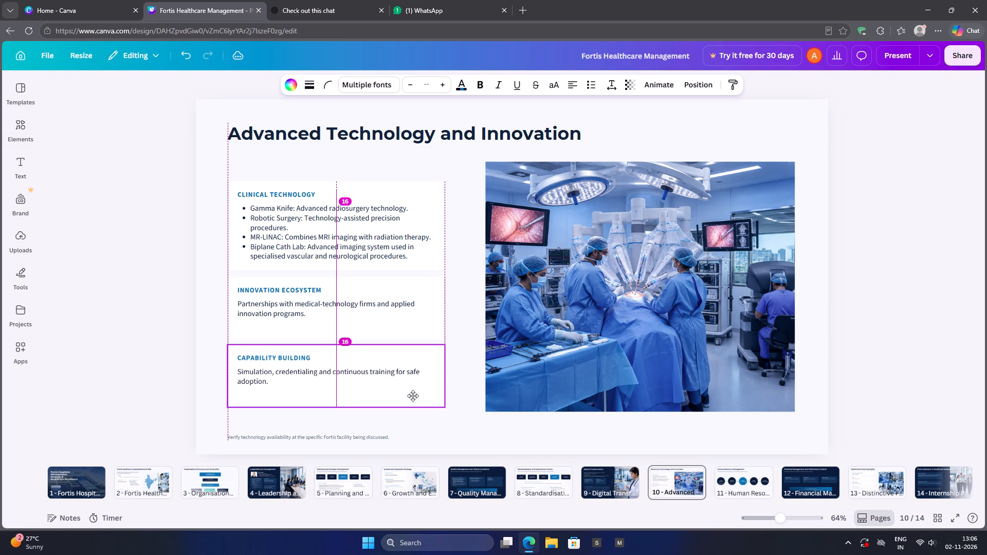
drag(413, 396, 413, 400)
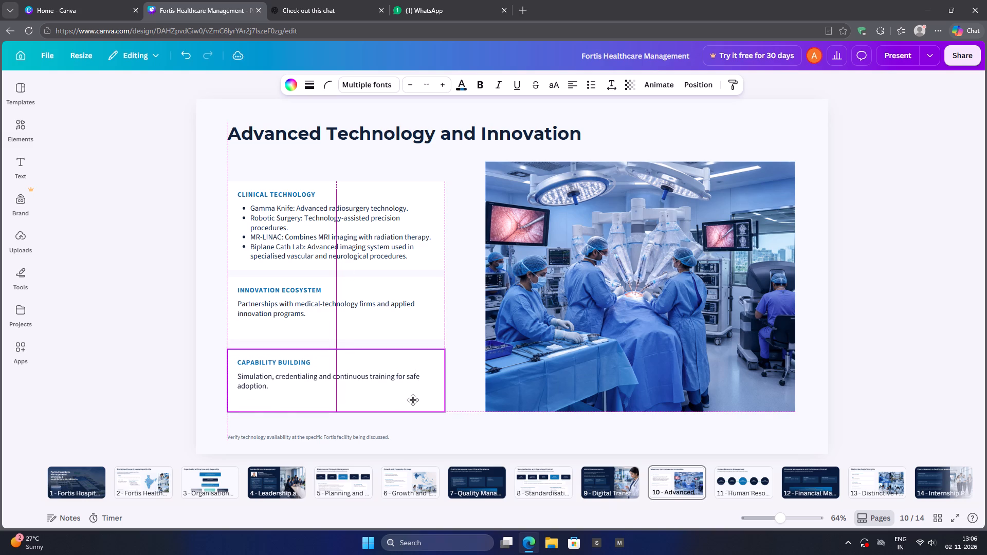
drag(413, 400, 413, 398)
click(143, 340)
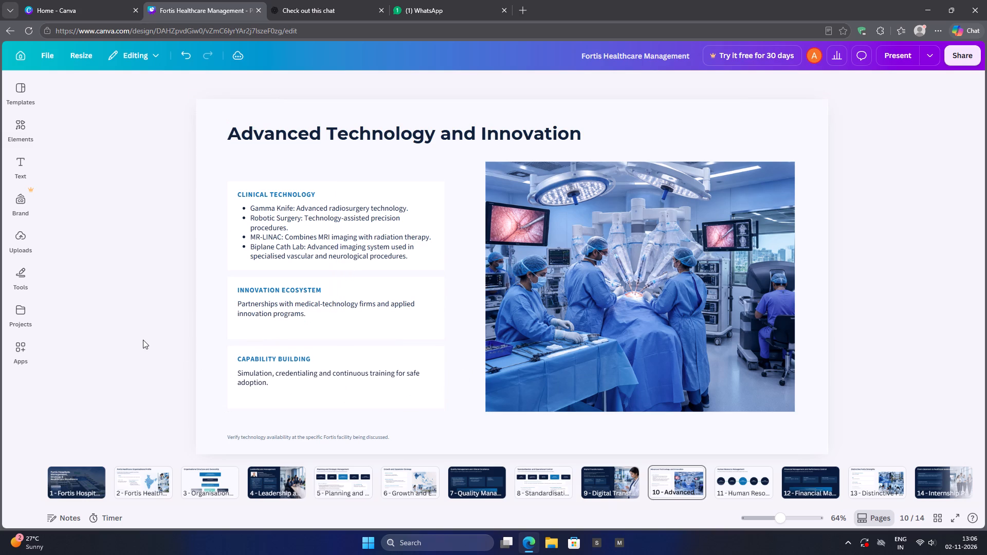
Bold the bullet labels Gamma Knife:, Robotic Surgery:, MR-LINAC: and Biplane Cath Lab: in the Clinical Technology card.
click(298, 224)
click(294, 208)
click(294, 208)
drag(294, 208, 252, 207)
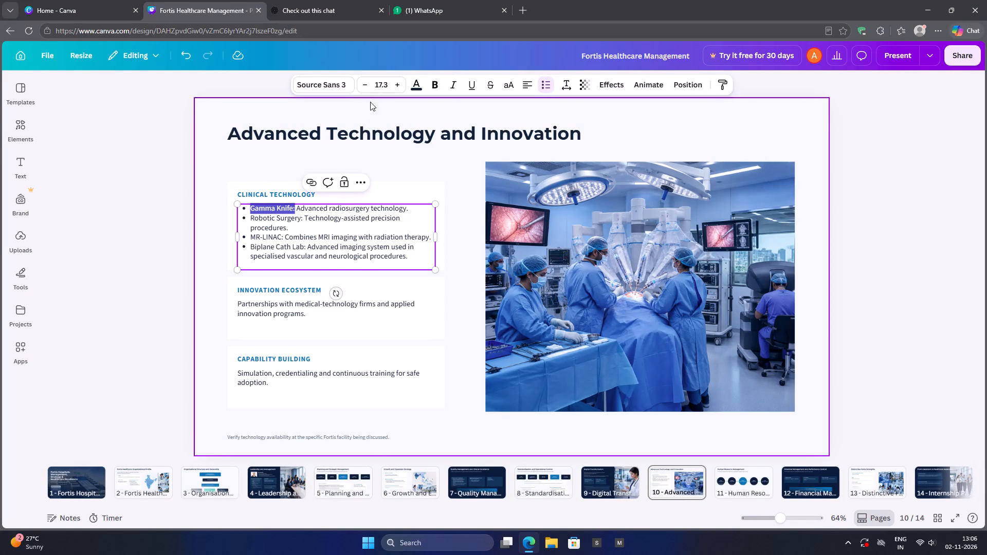
click(435, 80)
drag(250, 216, 302, 220)
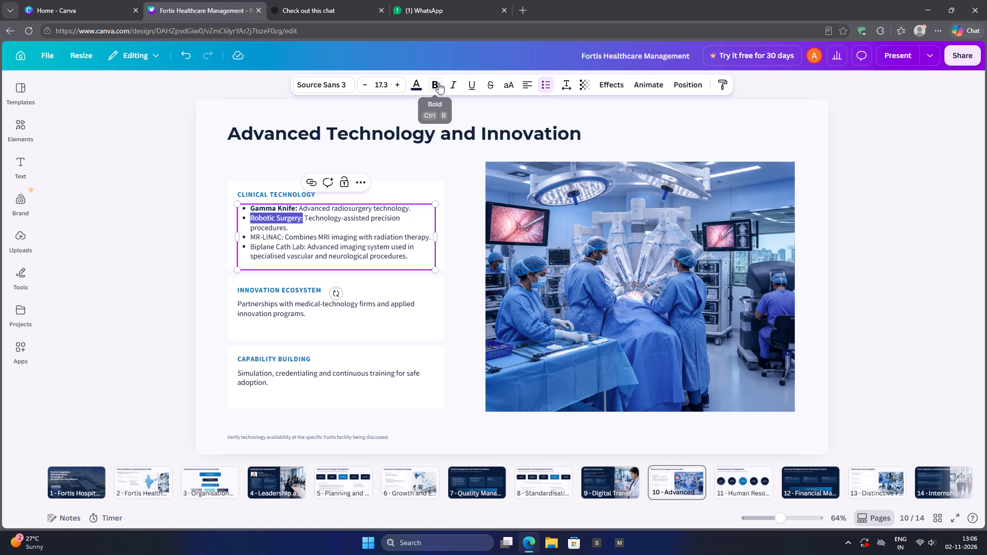
click(438, 83)
drag(249, 235, 273, 239)
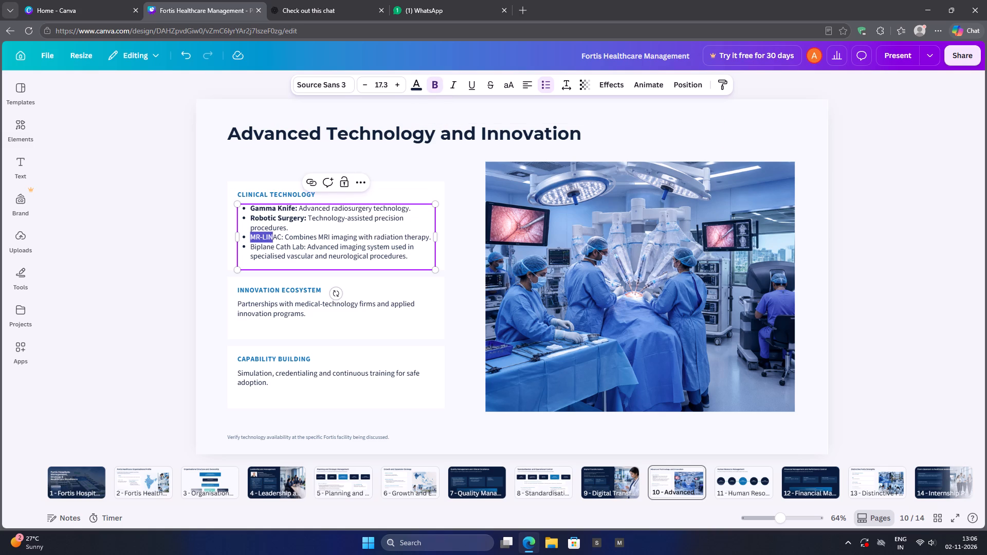
drag(273, 239, 283, 238)
click(436, 83)
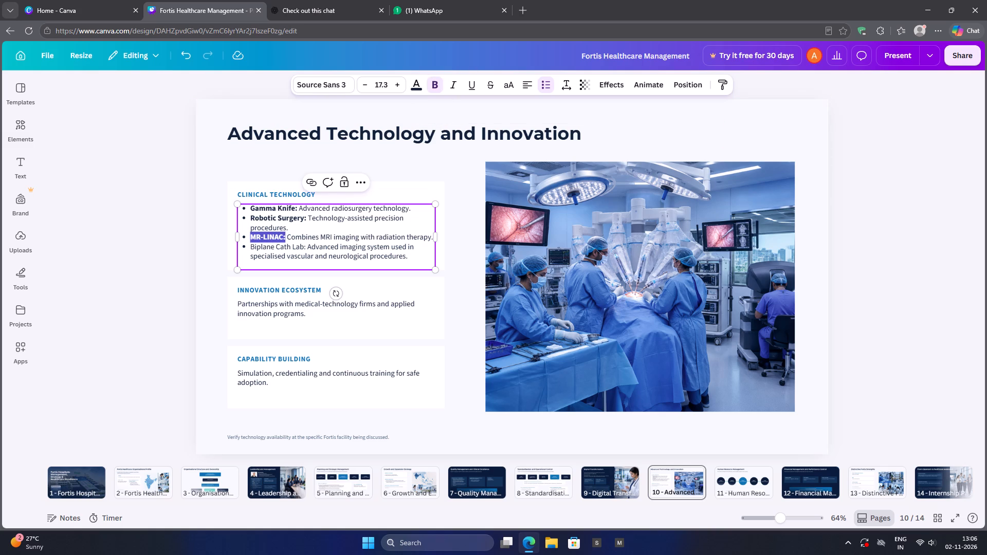
drag(248, 245, 305, 248)
click(437, 85)
click(133, 262)
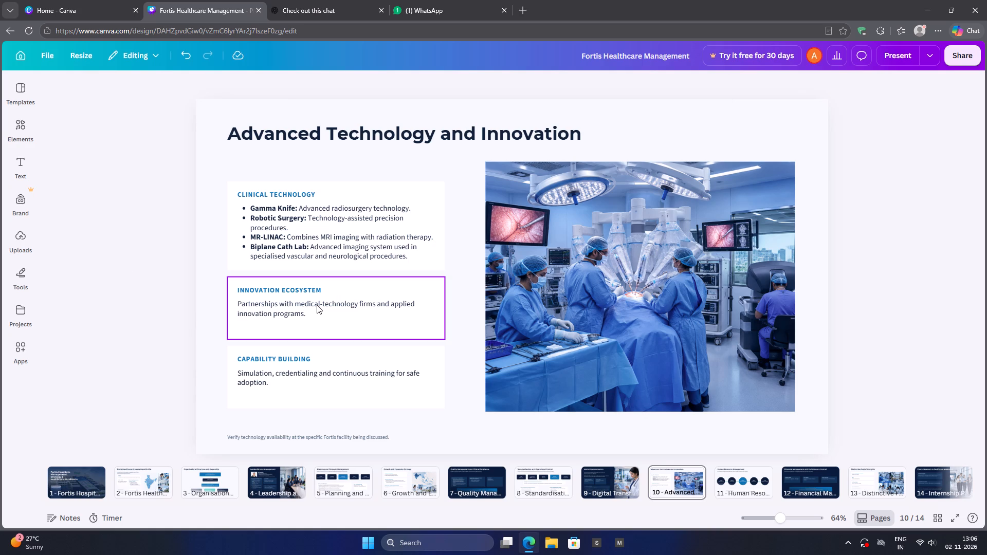
click(309, 307)
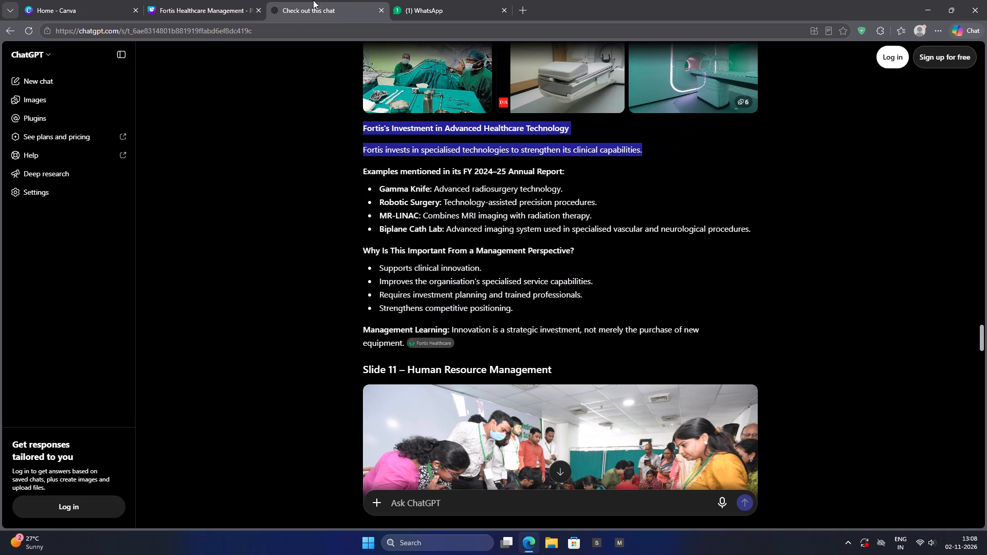
click(224, 0)
click(21, 162)
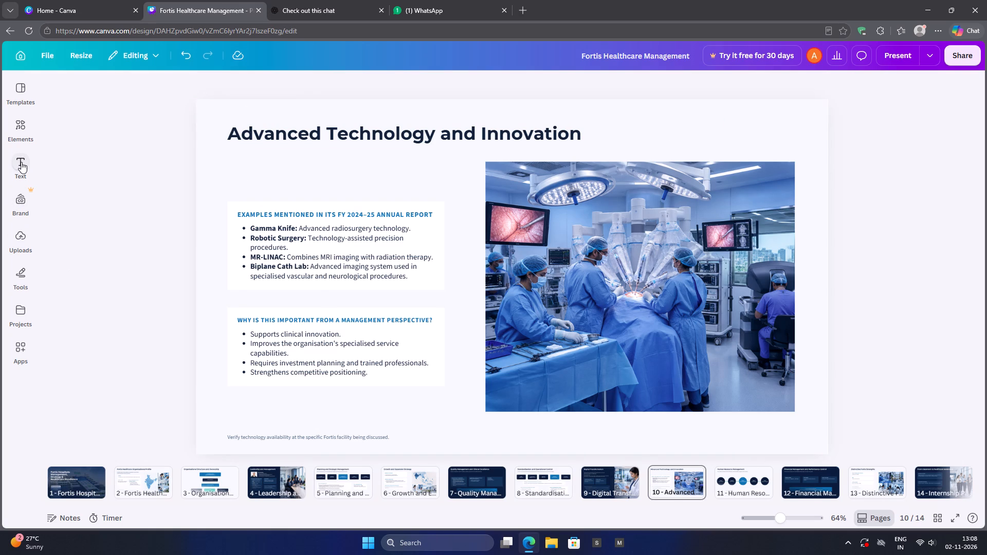
click(116, 123)
click(227, 297)
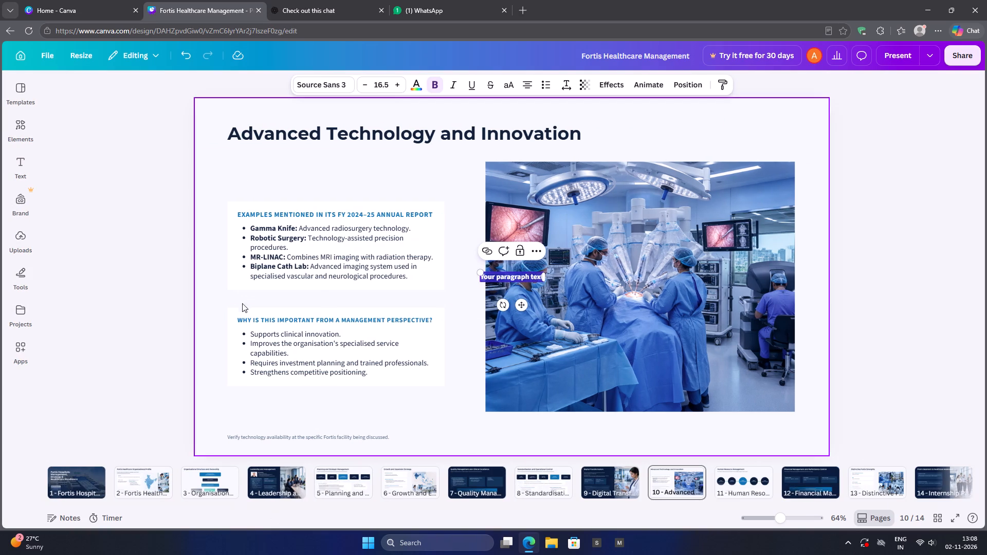
right_click(514, 279)
click(558, 314)
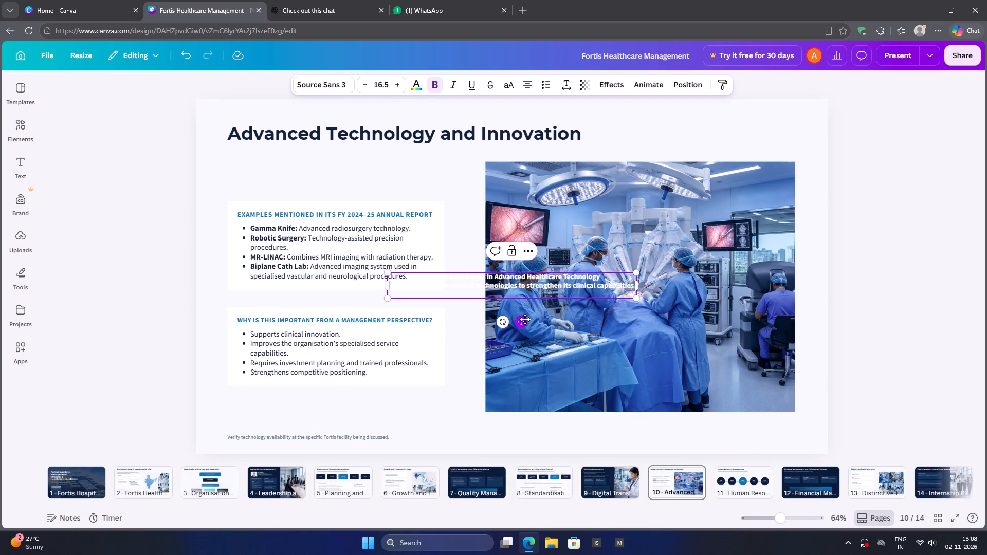
drag(522, 322, 348, 214)
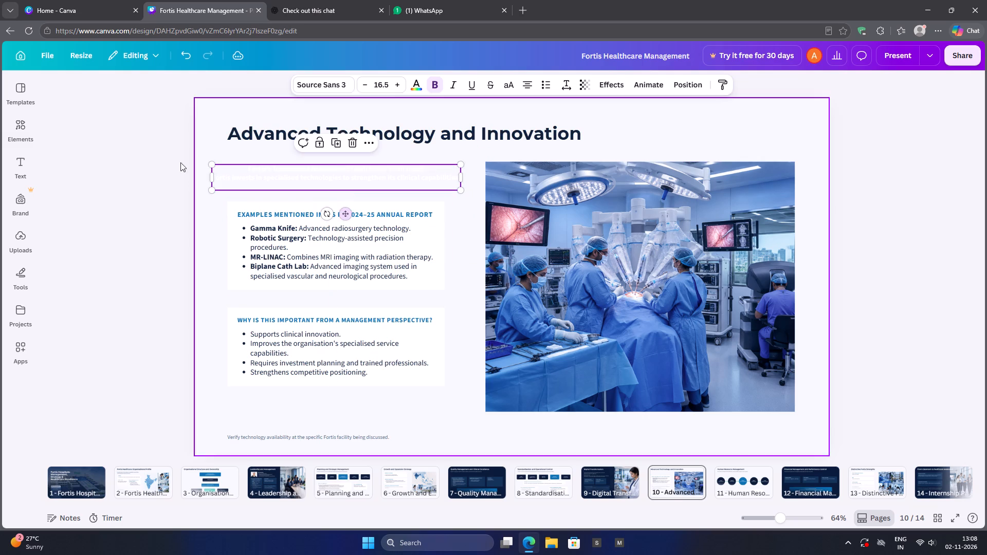
click(134, 180)
Set the new text box's text colour to dark navy blue.
click(295, 171)
click(416, 78)
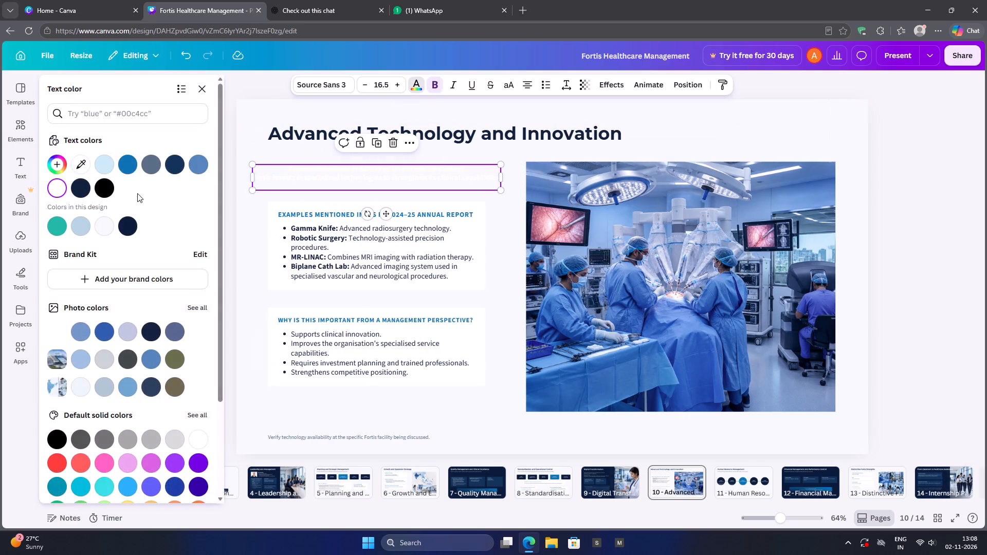
click(169, 161)
click(227, 229)
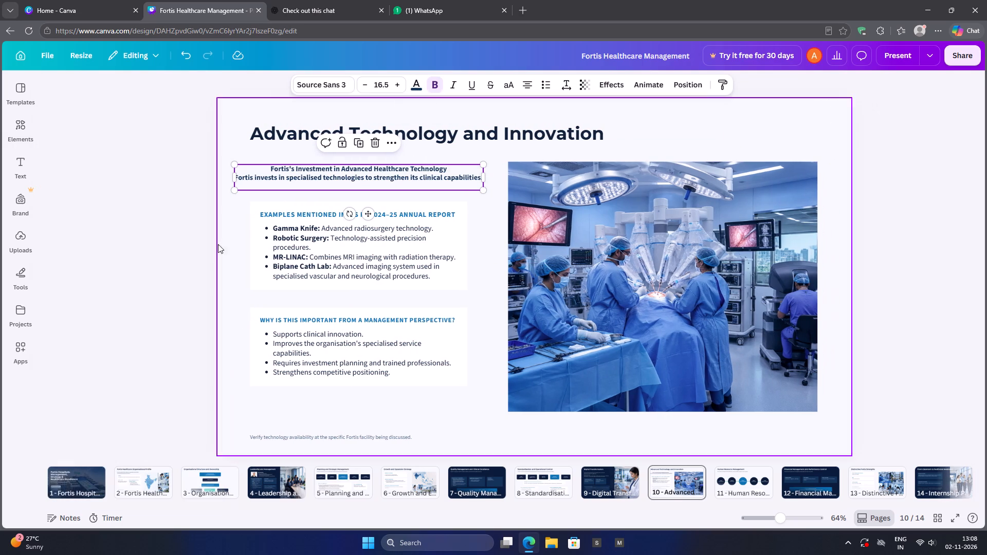
Remove bold from the line "Fortis invests in specialised technologies to strengthen its clinical capabilities.".
click(333, 174)
click(412, 177)
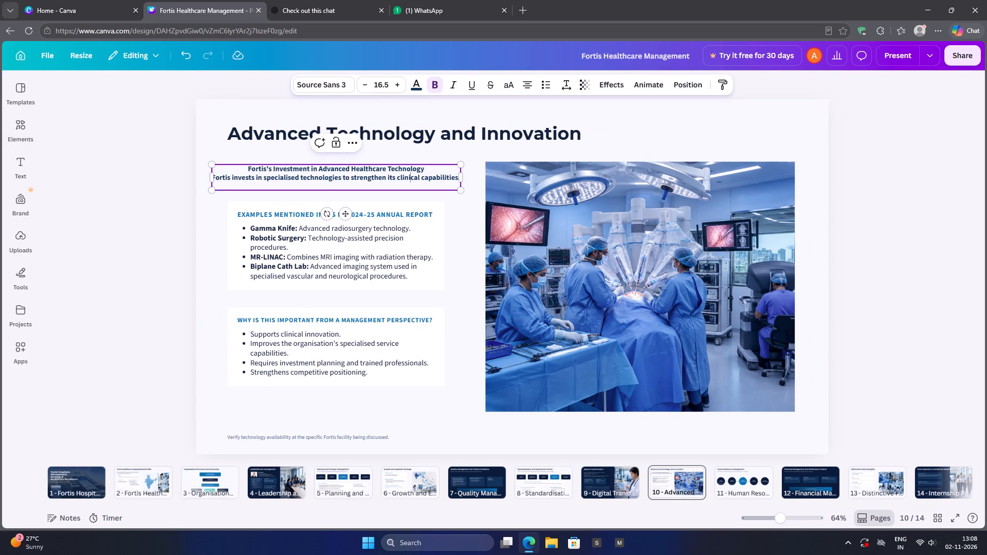
click(429, 177)
key(End)
key(shift+Home)
click(435, 78)
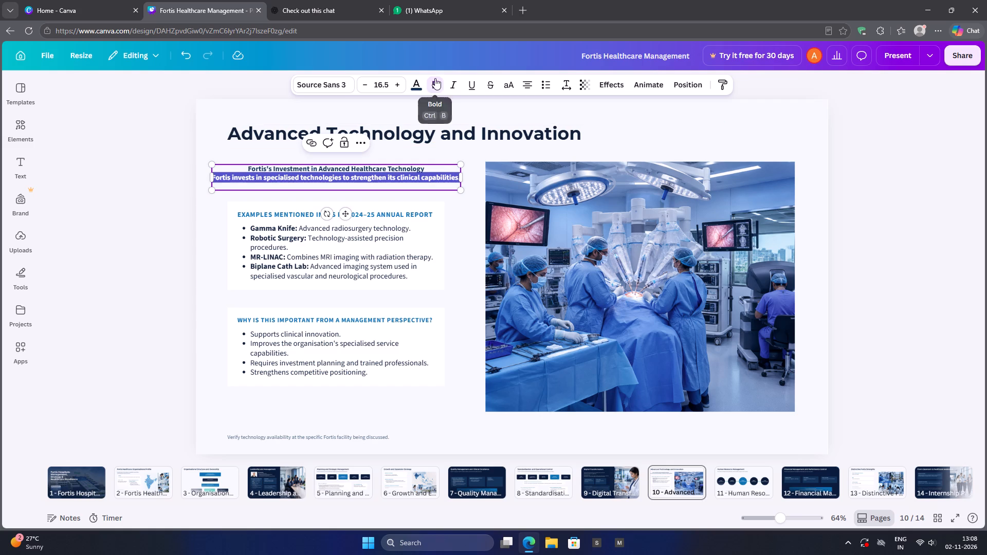
click(125, 217)
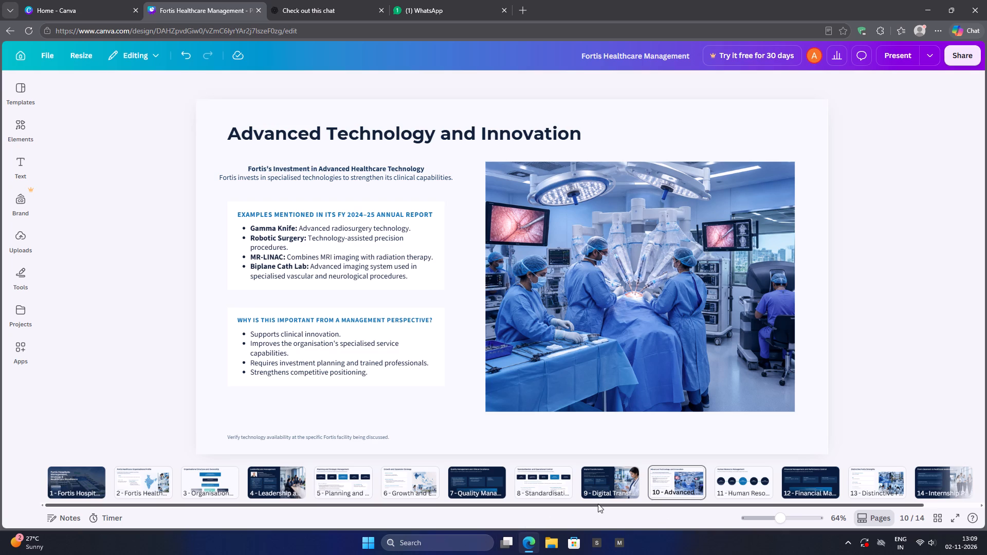
Look through the remaining slides 11 to 14, then return to slide 13, Distinctive Fortis Strengths.
drag(599, 505, 688, 510)
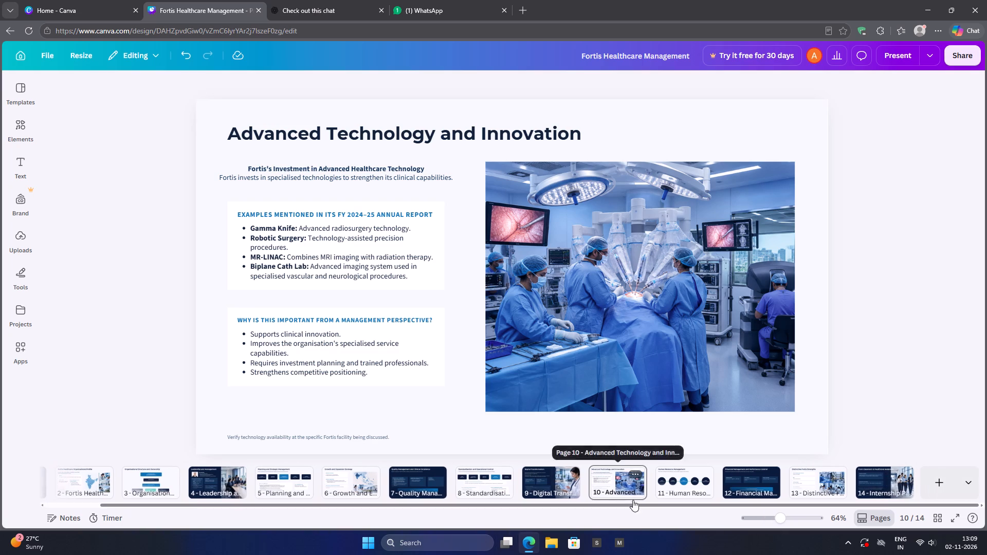
click(693, 473)
click(756, 486)
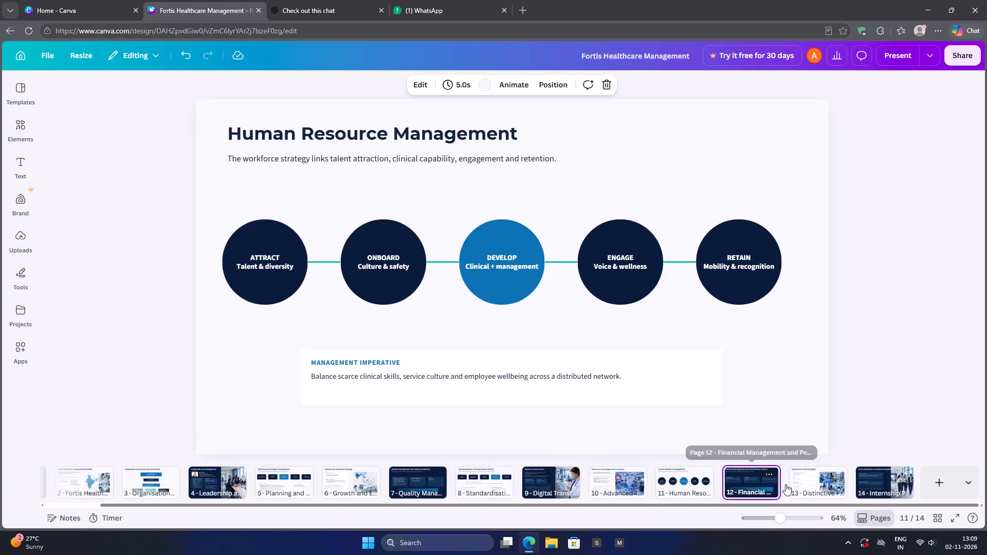
click(832, 480)
click(882, 476)
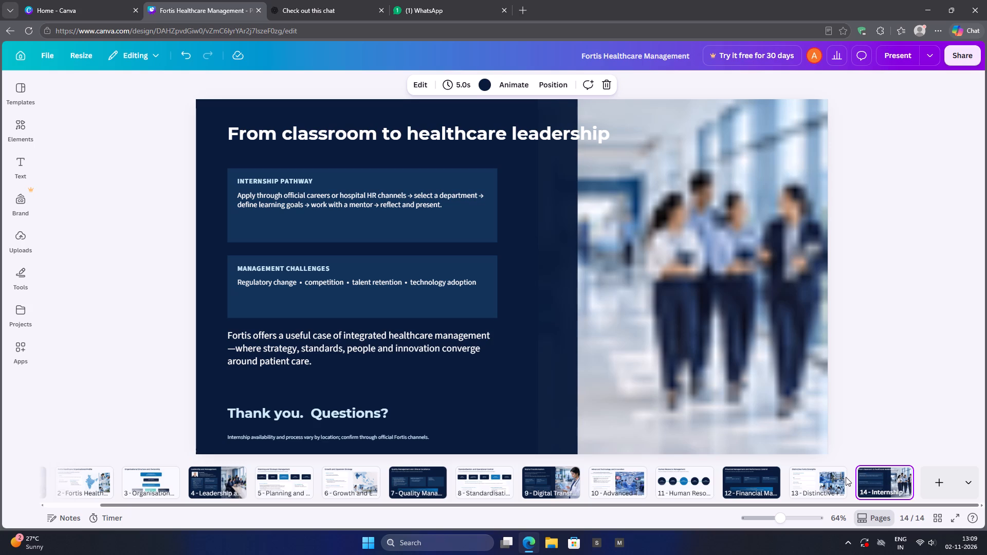
click(813, 475)
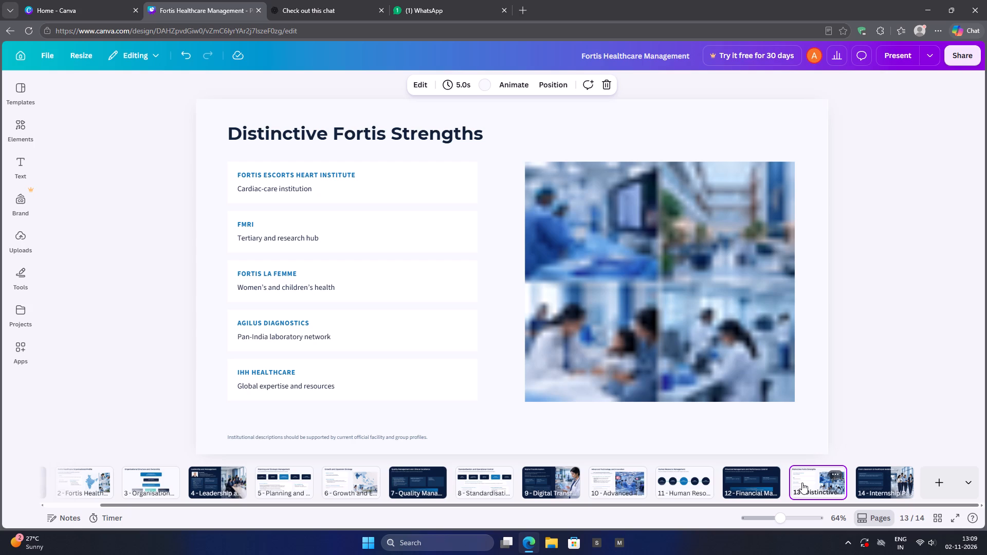
Review slides 12 and 11, followed by the opening slides 1 to 3.
scroll(802, 483, up, 1)
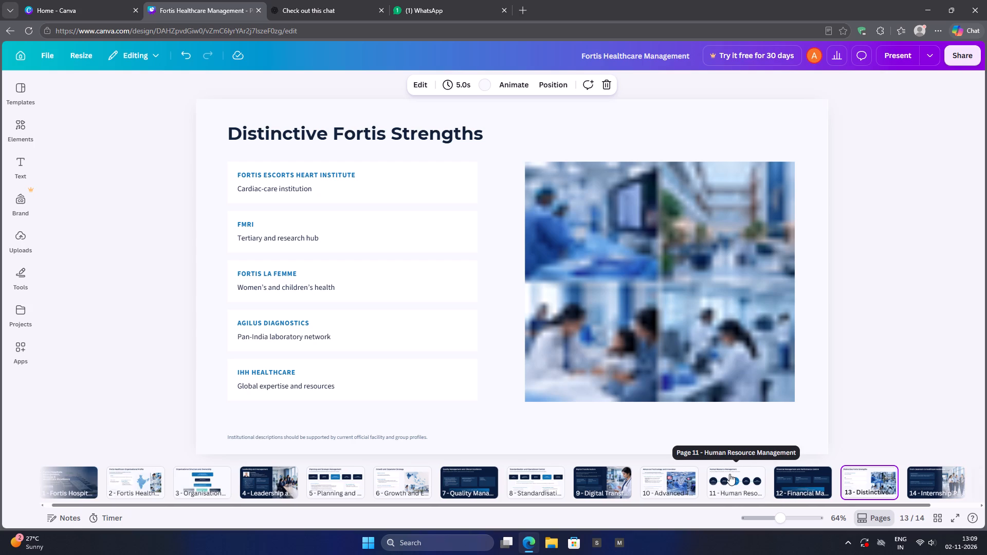
click(793, 474)
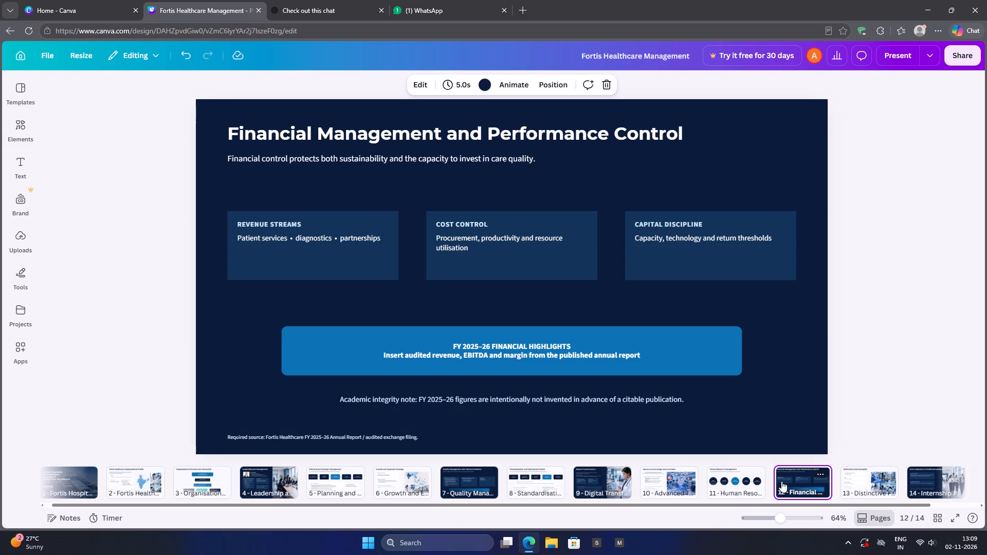
click(736, 478)
click(951, 388)
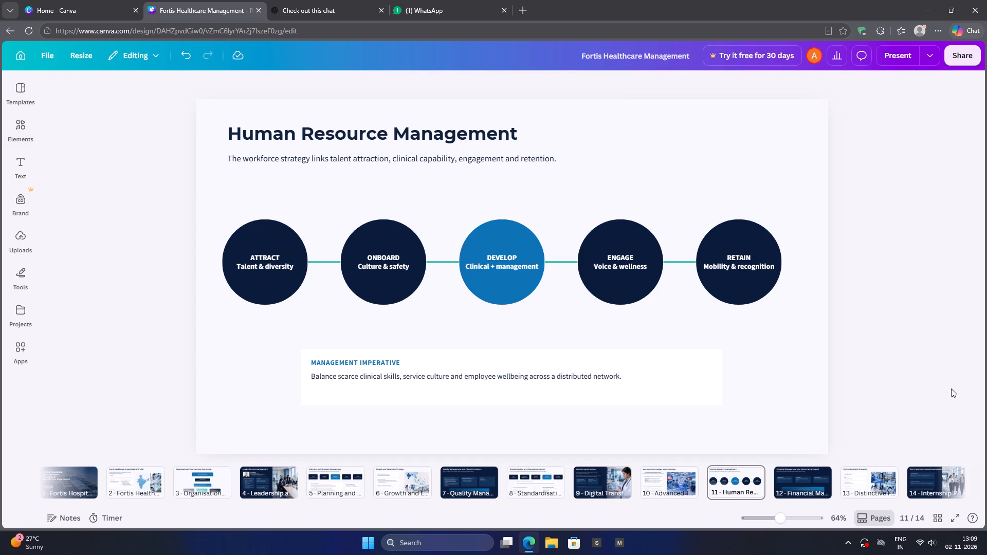
click(116, 239)
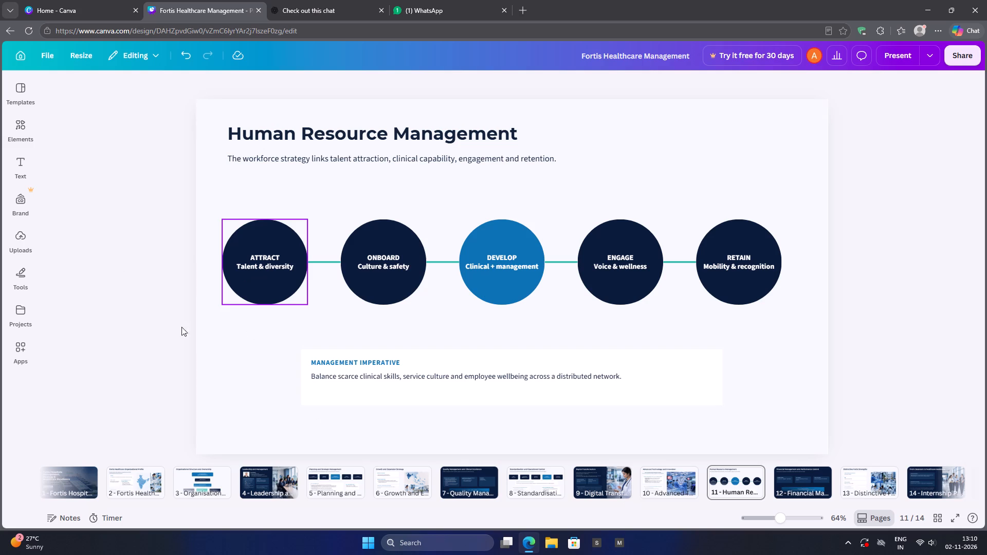
click(85, 468)
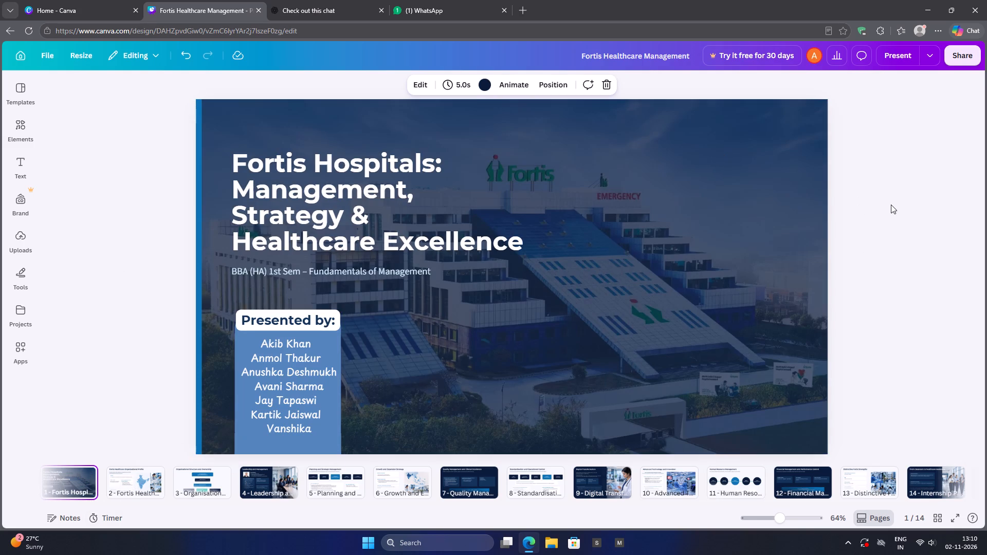
click(147, 475)
click(205, 478)
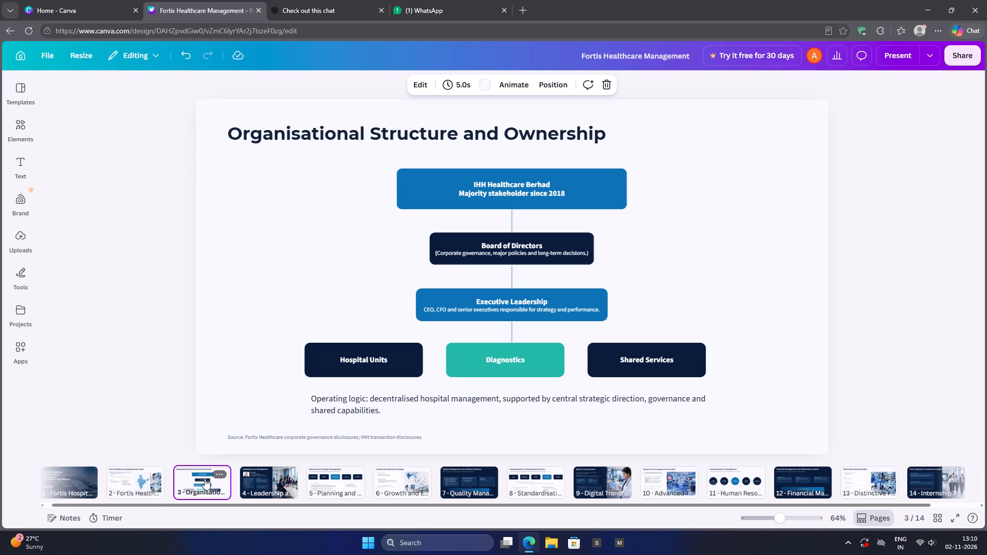
Delete the blue rectangle behind the presenters' names on slide 1.
click(88, 472)
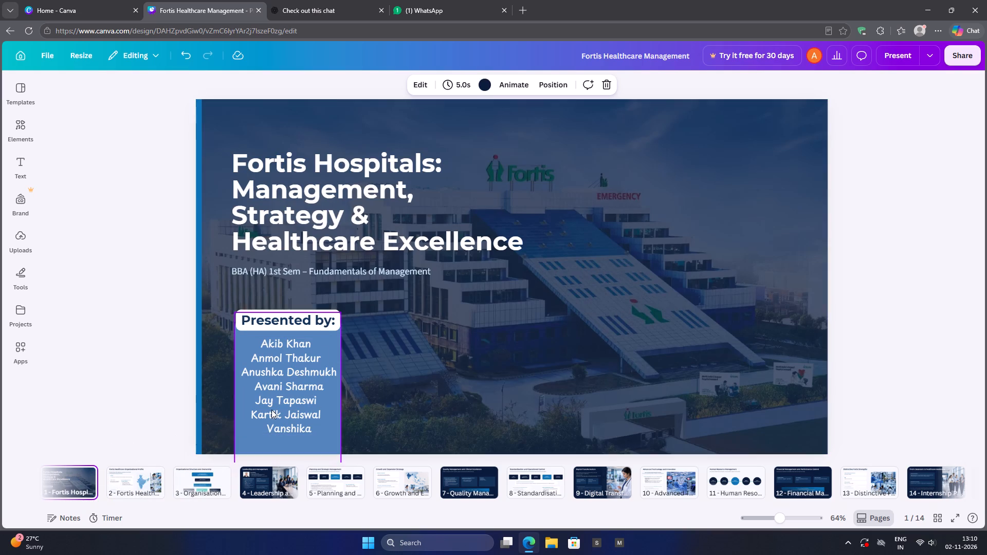
click(248, 438)
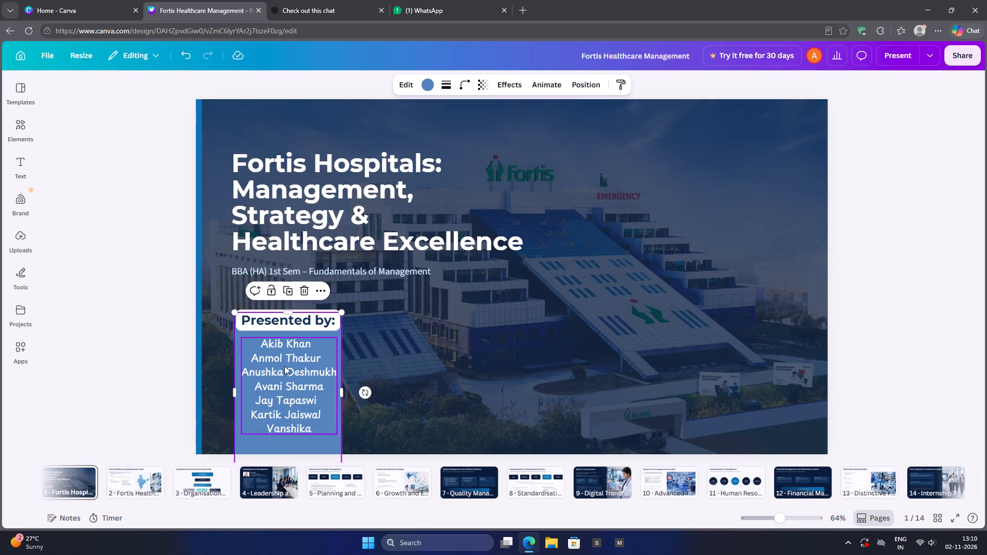
click(304, 287)
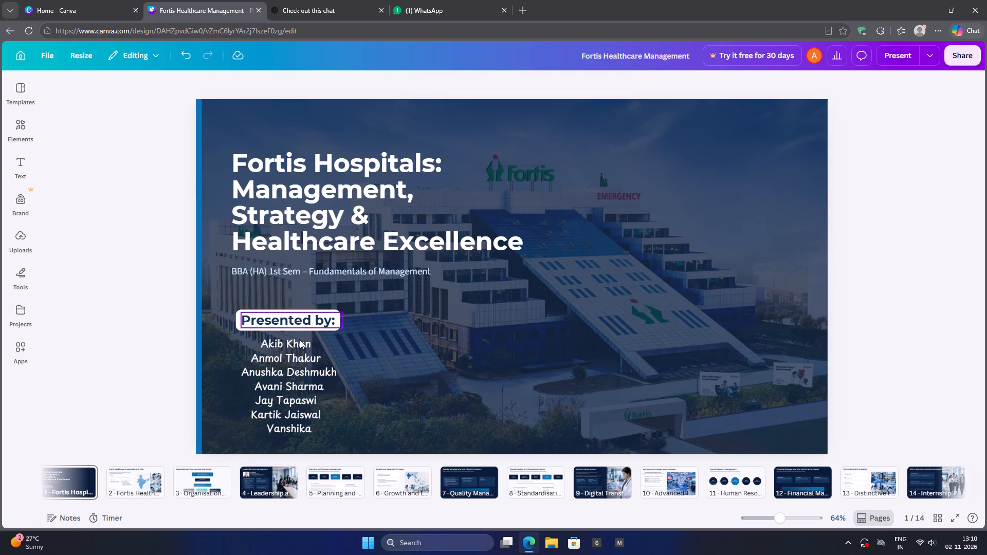
Apply a Drop shadow effect to the presenters' names text with transparency 76 and blur 17.
click(293, 368)
click(611, 82)
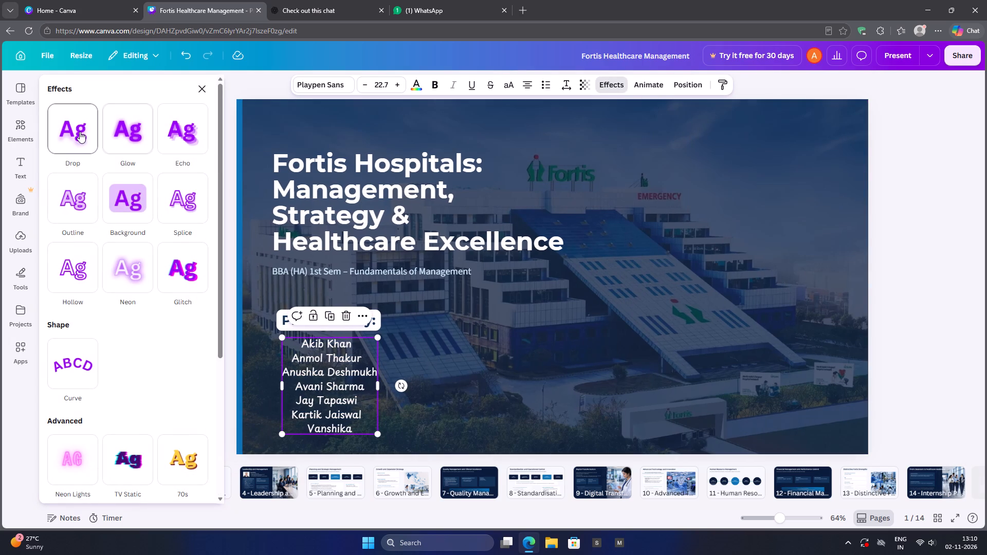
click(80, 132)
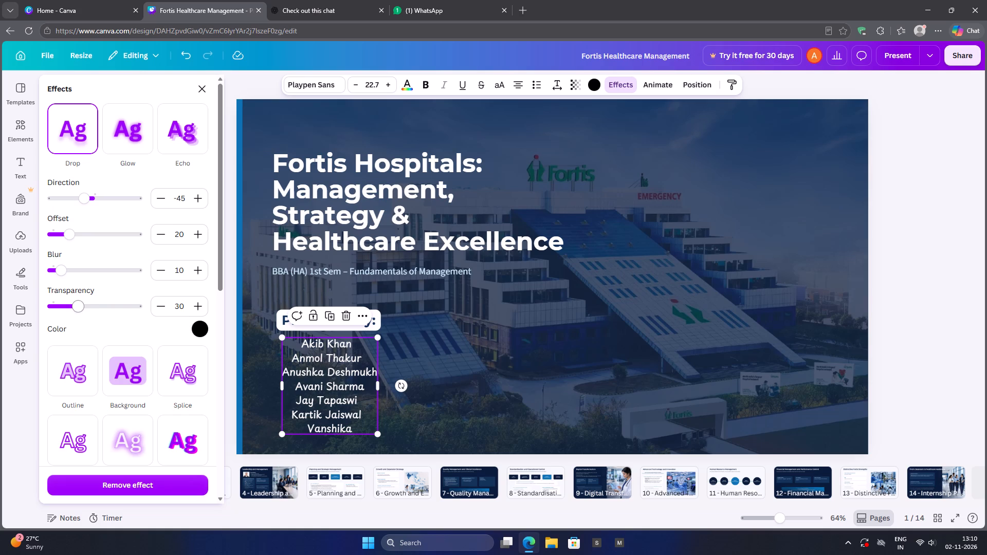
drag(79, 311, 107, 328)
drag(107, 328, 117, 331)
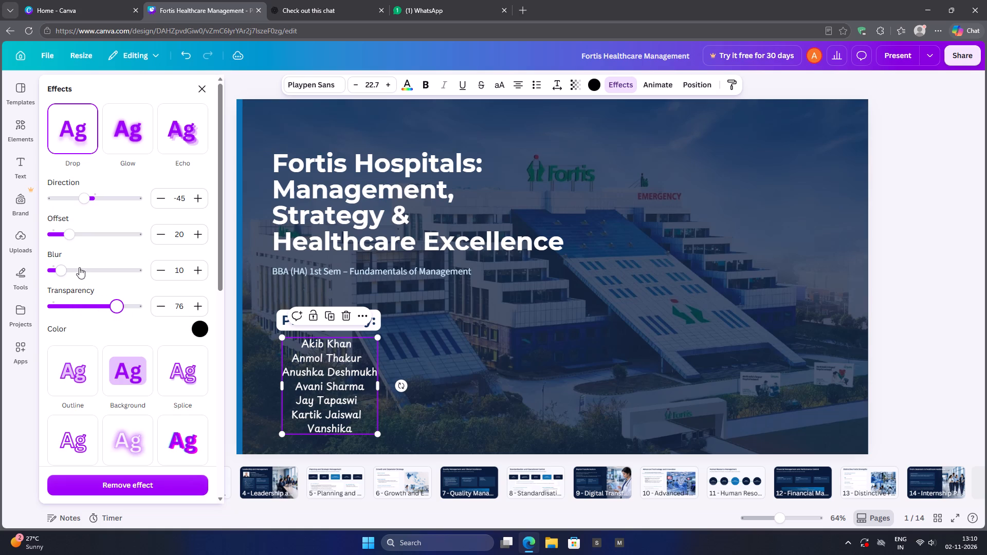
click(62, 271)
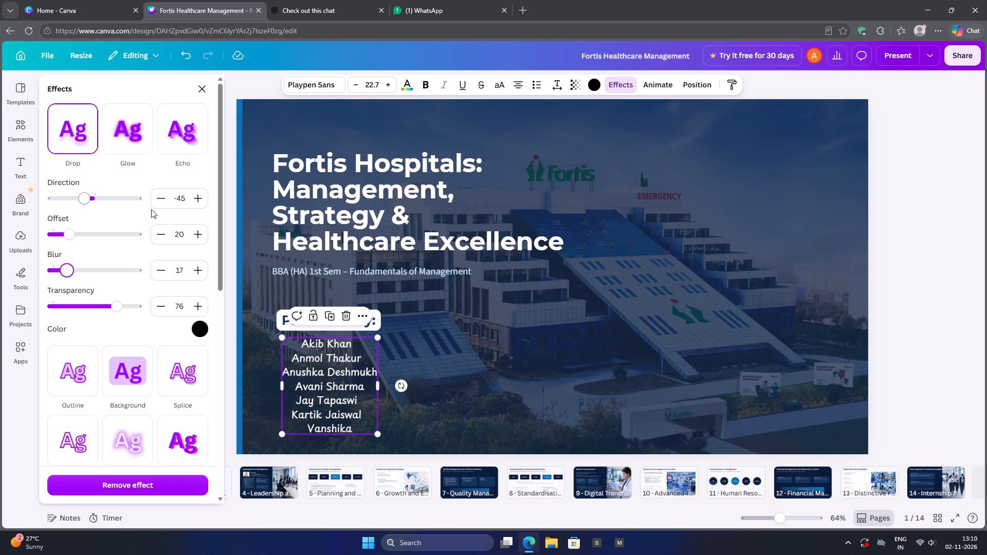
double_click(885, 234)
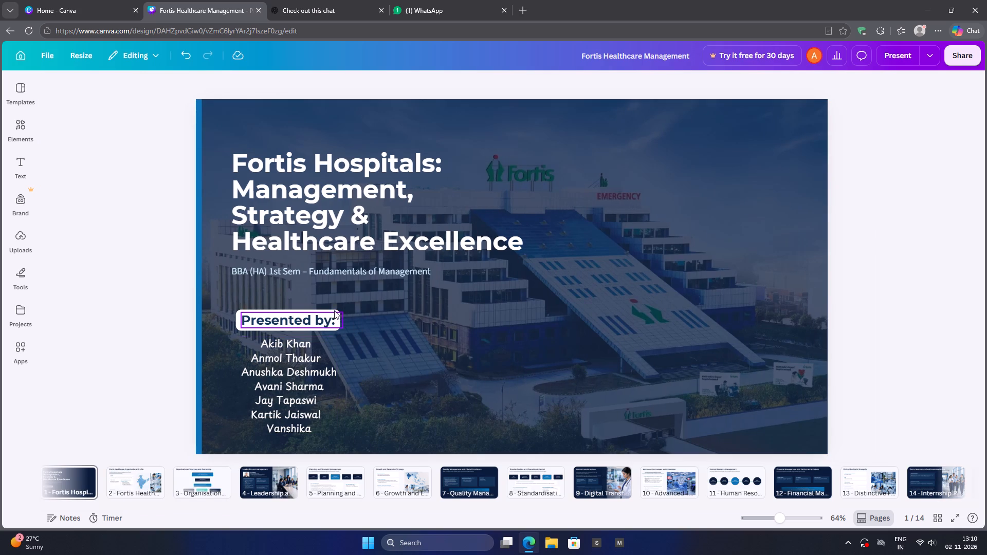
Set the font size of the "Presented by:" label to 22.
click(315, 324)
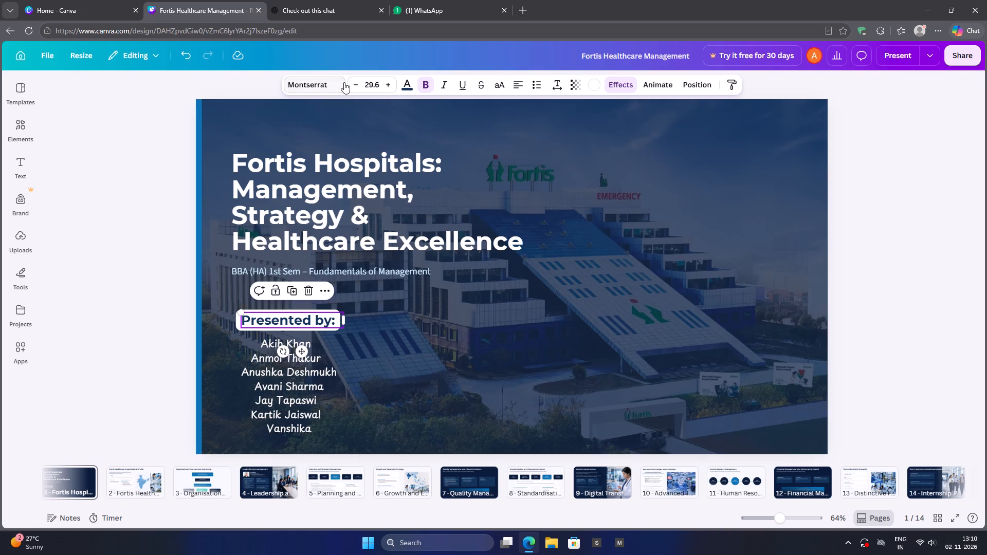
triple_click(355, 81)
double_click(355, 81)
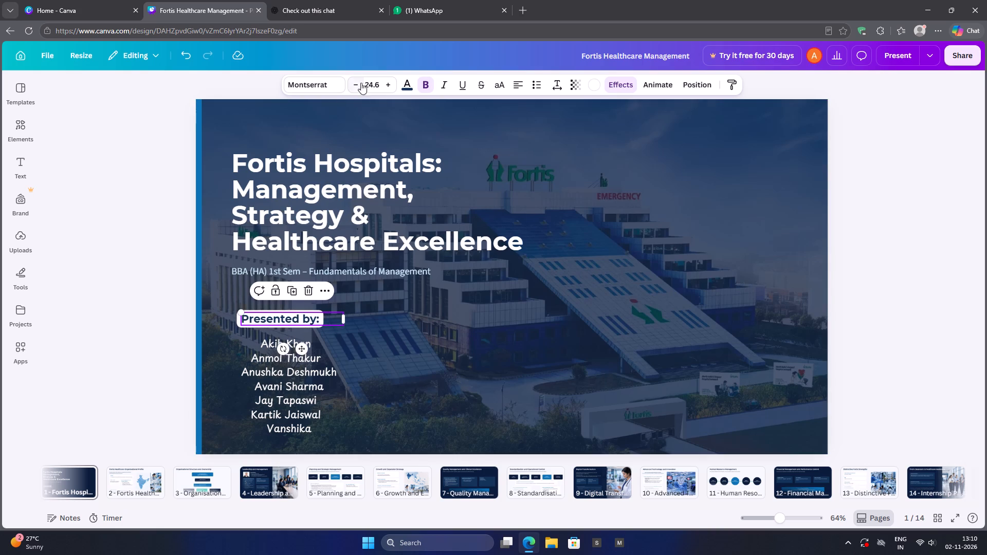
click(376, 86)
text(22)
click(90, 232)
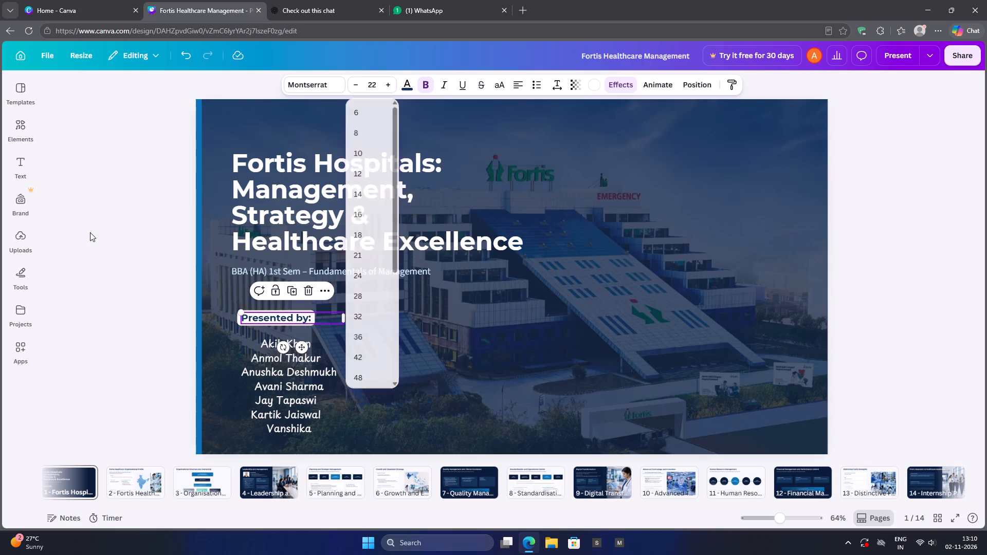
Move the "Presented by:" label so it sits centred just above the list of presenters' names.
drag(270, 318, 284, 321)
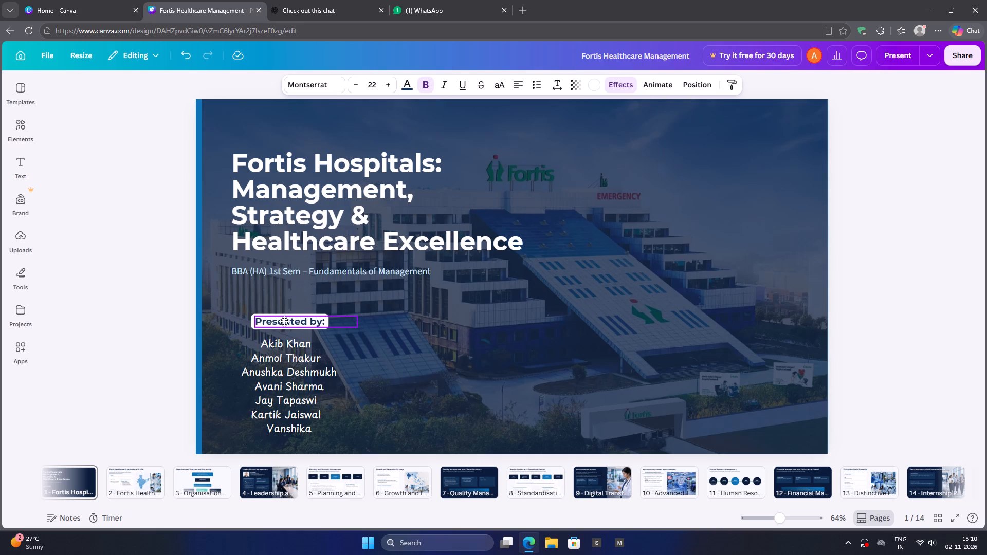
drag(284, 321, 284, 321)
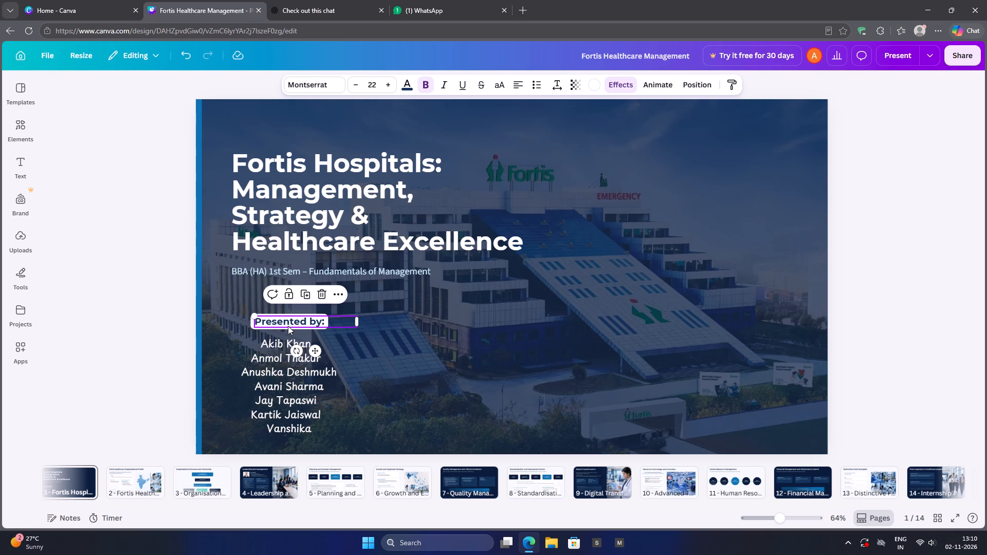
key(shift+Down)
key(Left)
key(Left)
key(Left)
key(Left)
key(Left)
key(Left)
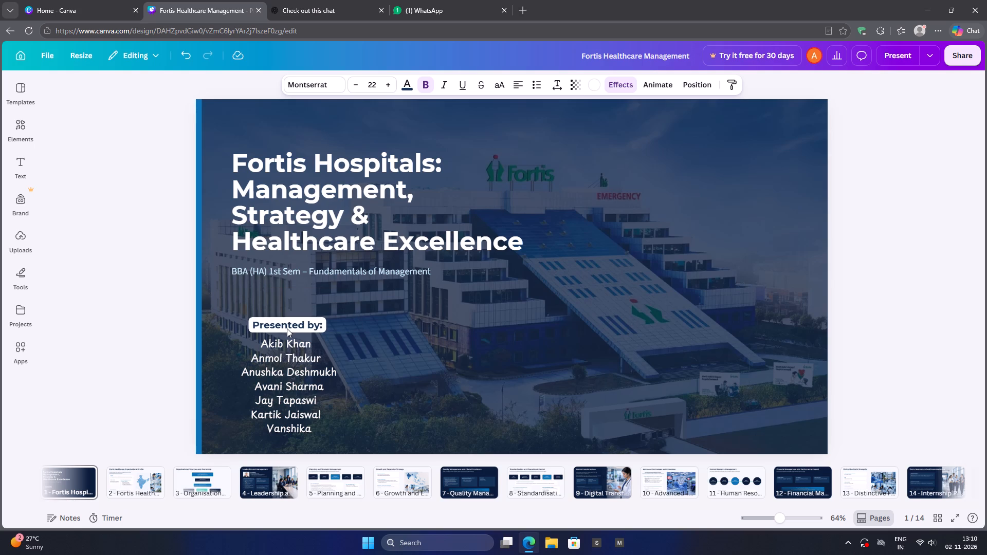
key(Up)
key(Left)
click(938, 375)
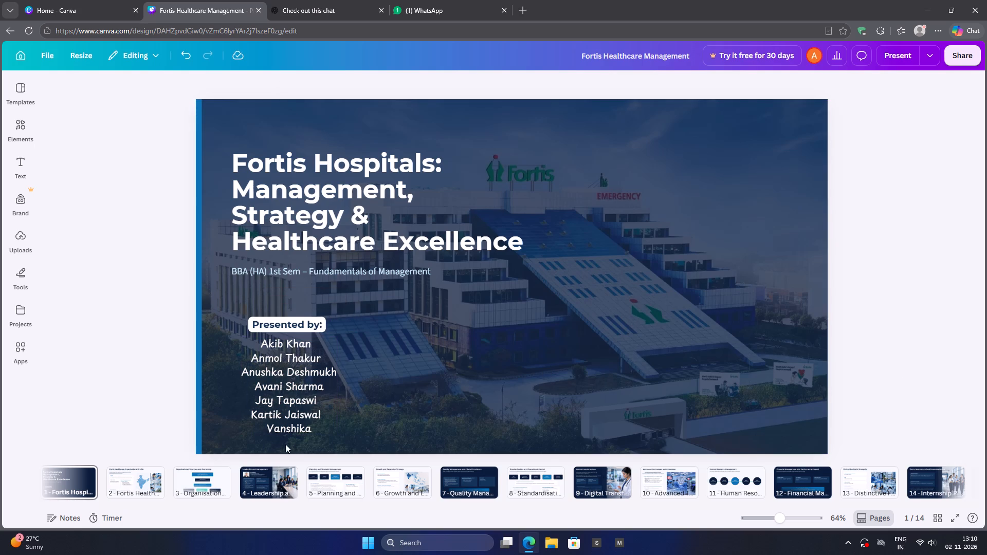
Add the missing surname after the last presenter's first name in the names list.
click(298, 433)
click(314, 426)
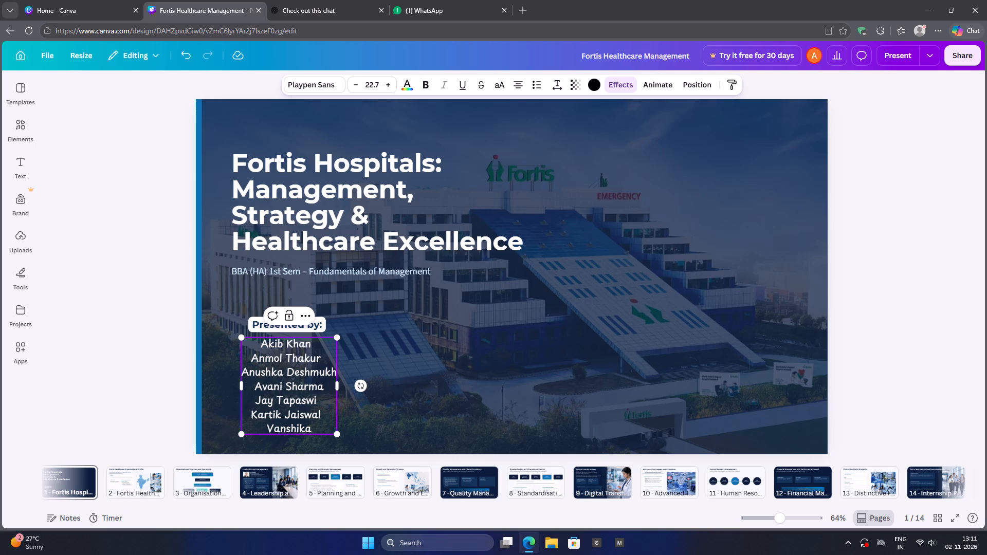
key(space)
key(g)
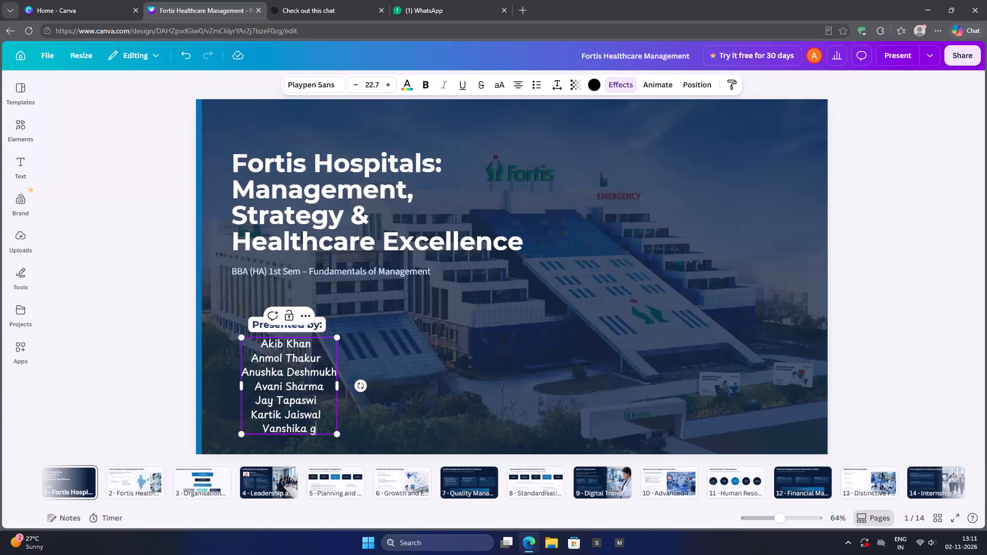
key(BackSpace)
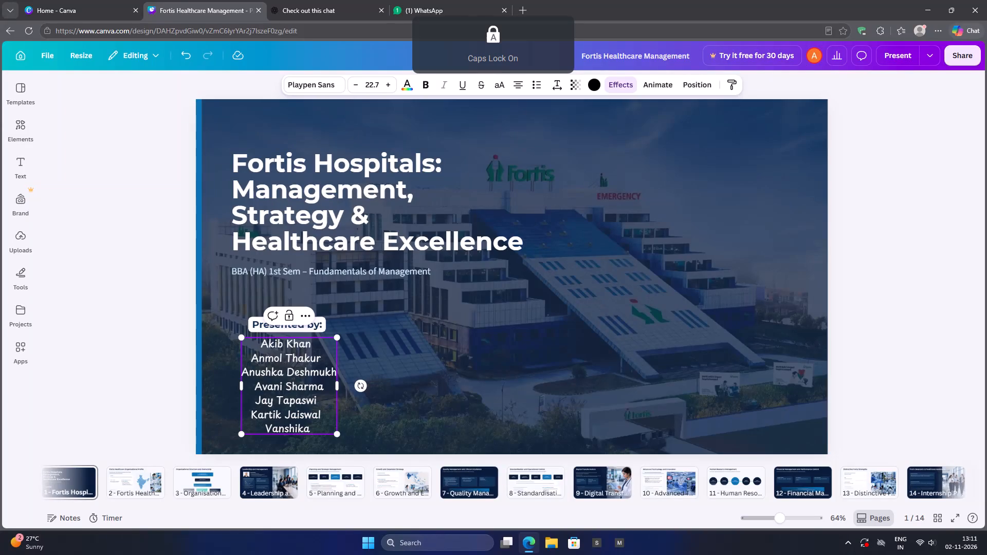
text(eh)
text(lot)
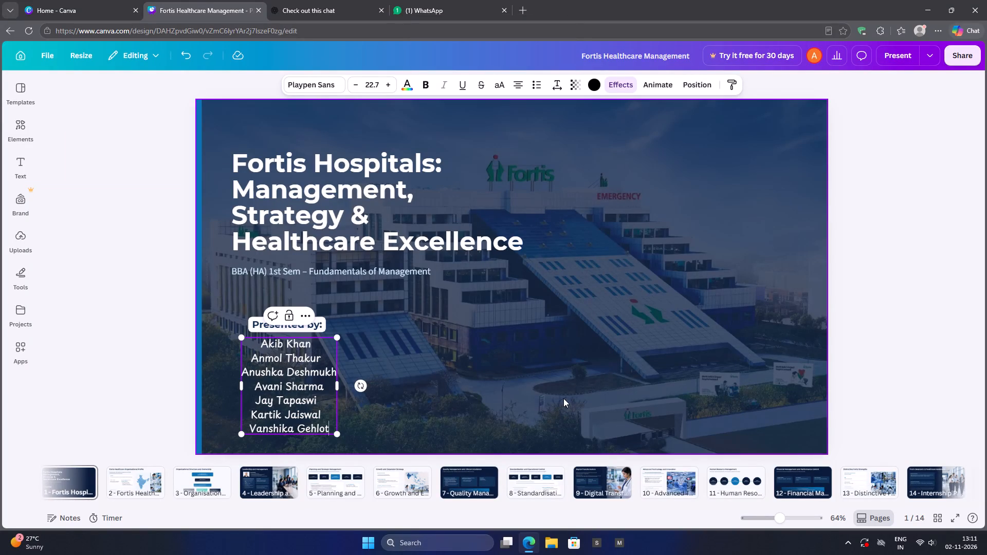
click(907, 352)
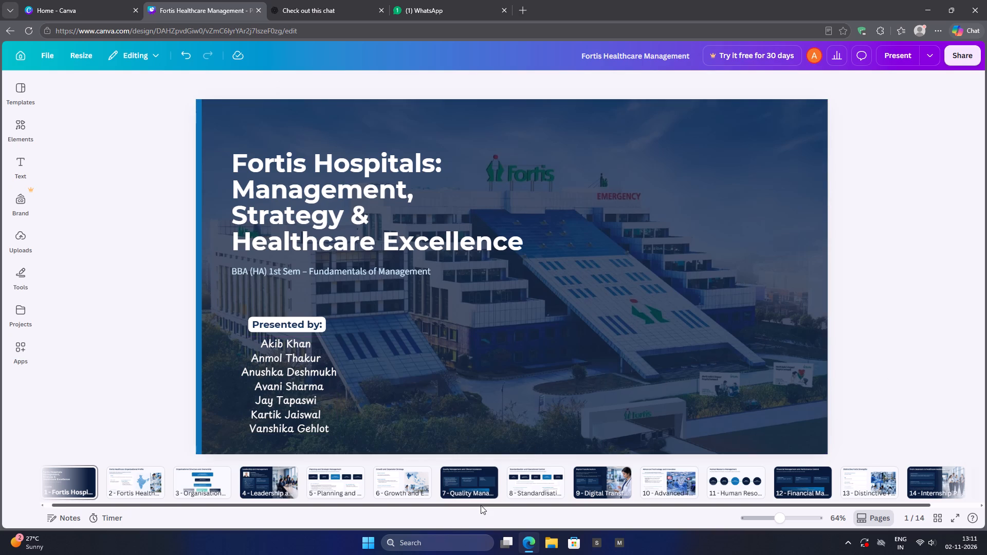
Review the content and layout of slides 2 to 7 in order.
drag(481, 505, 487, 505)
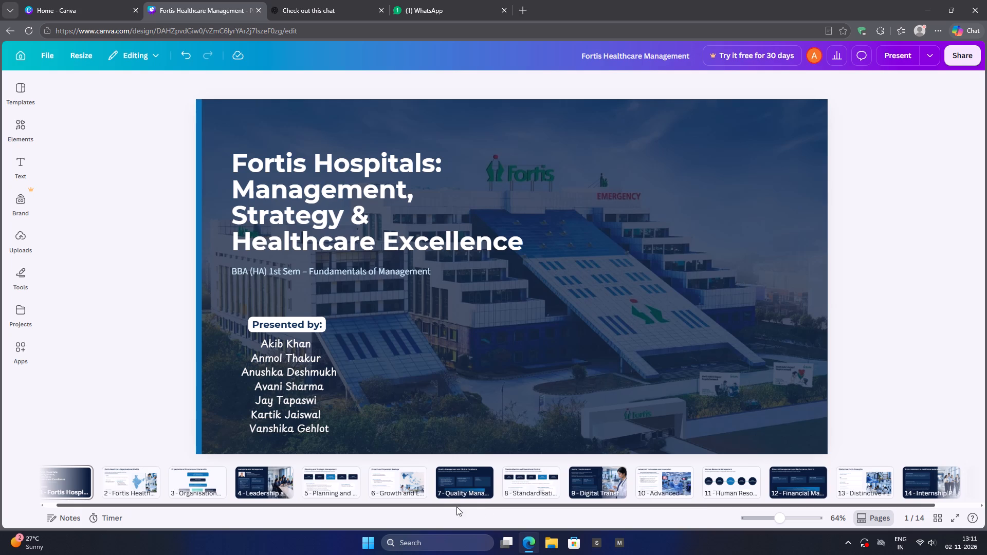
click(139, 478)
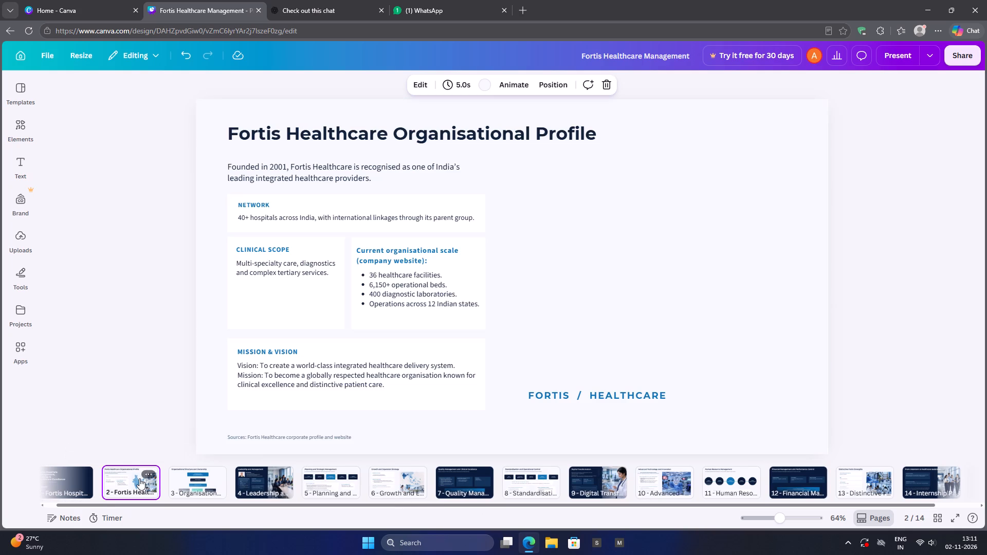
click(203, 479)
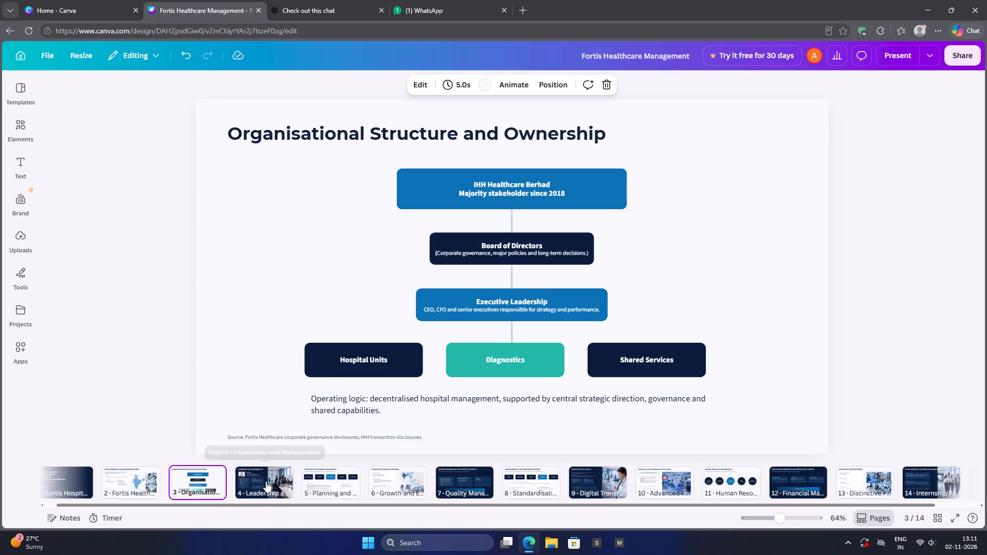
click(266, 481)
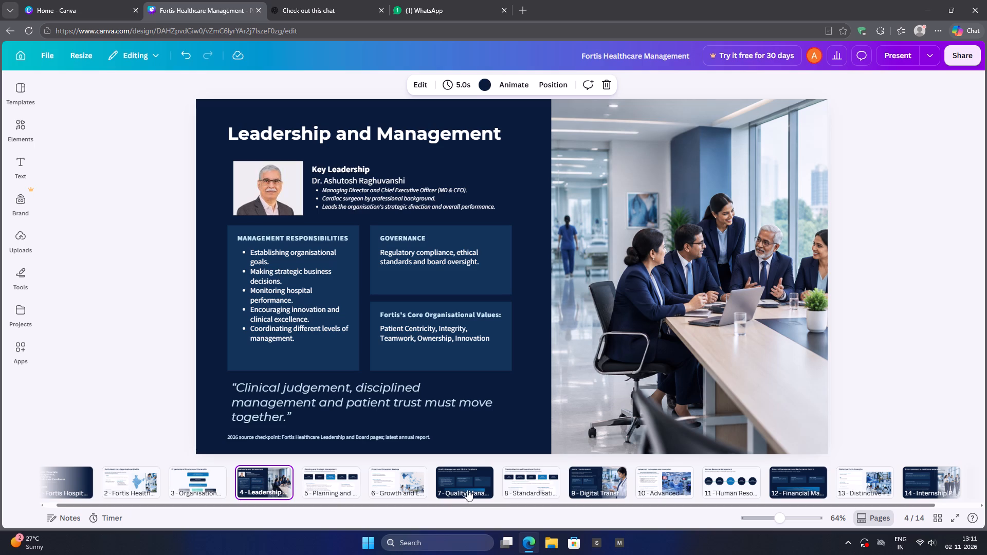
click(334, 483)
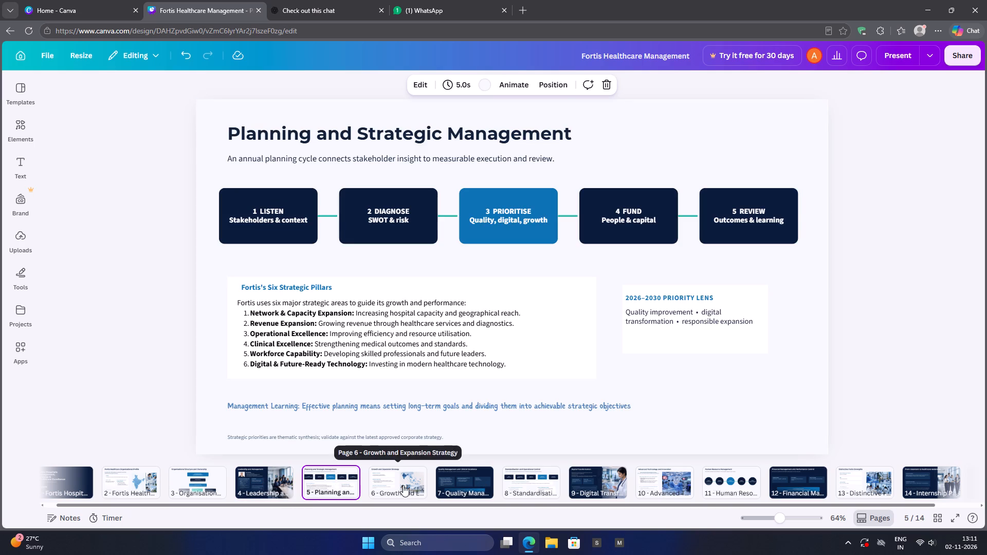
click(401, 485)
click(456, 479)
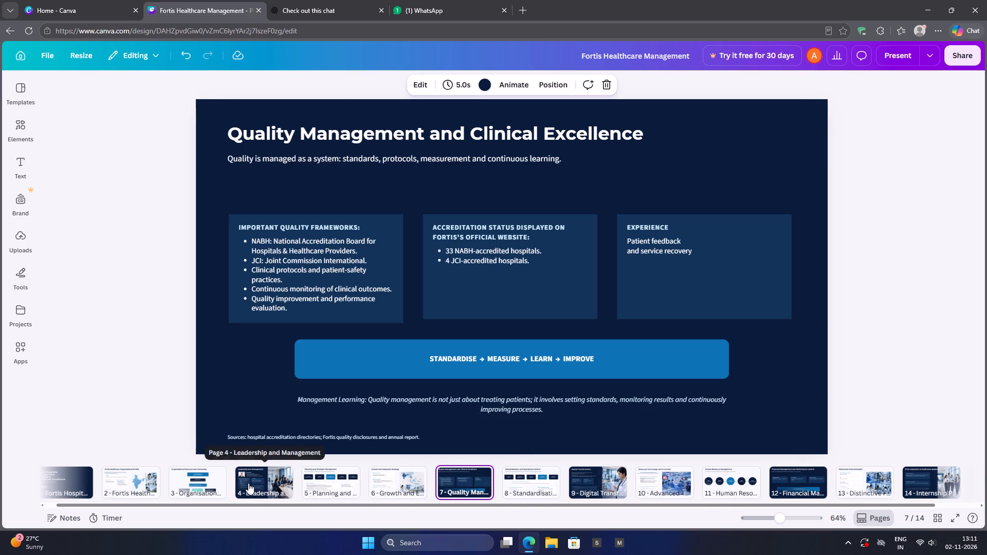
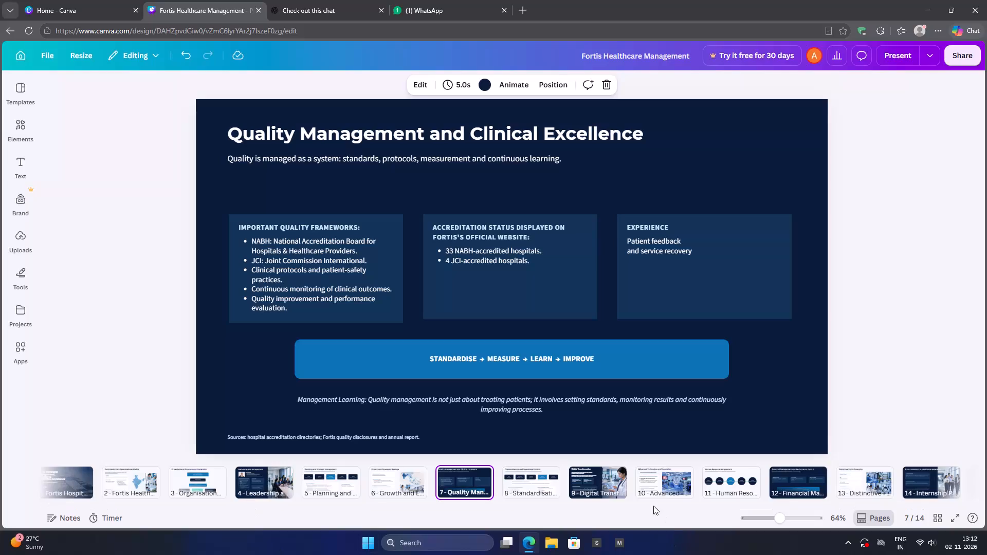
click(533, 474)
click(593, 469)
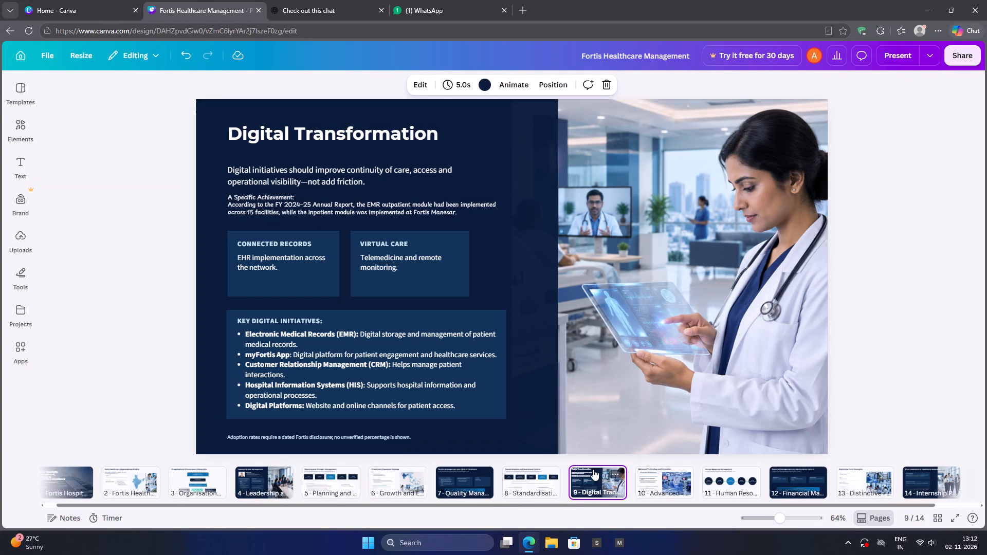
click(543, 485)
click(599, 479)
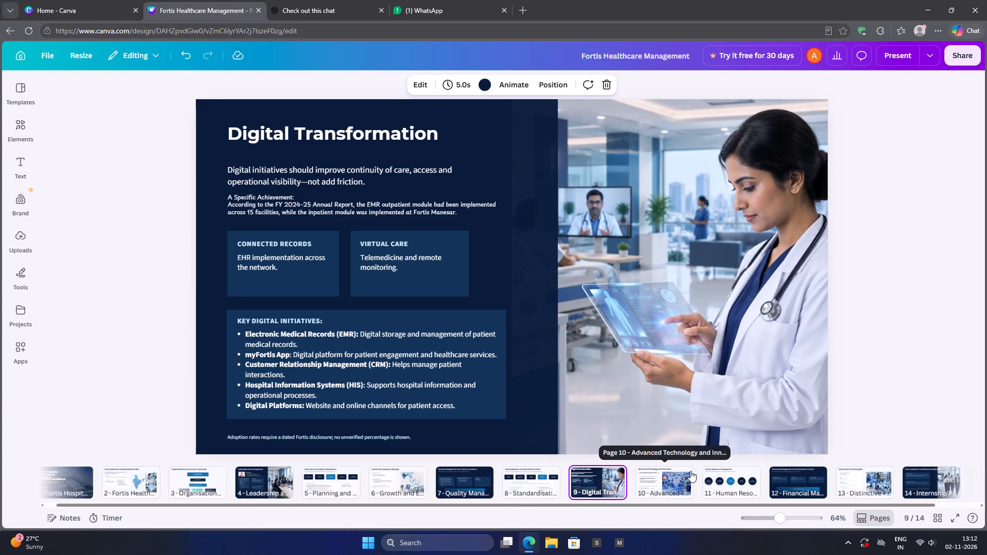
click(668, 475)
click(720, 475)
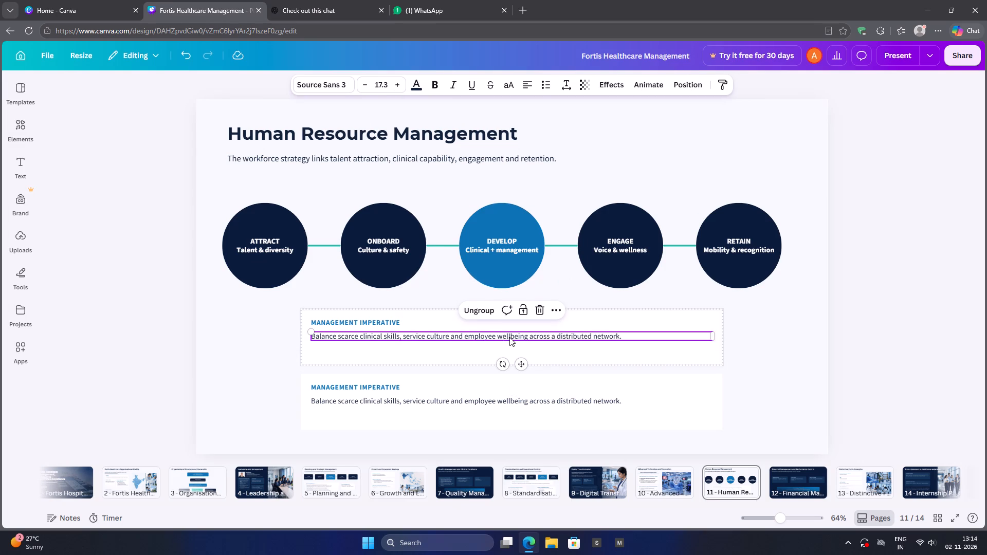
click(509, 337)
right_click(510, 337)
click(545, 122)
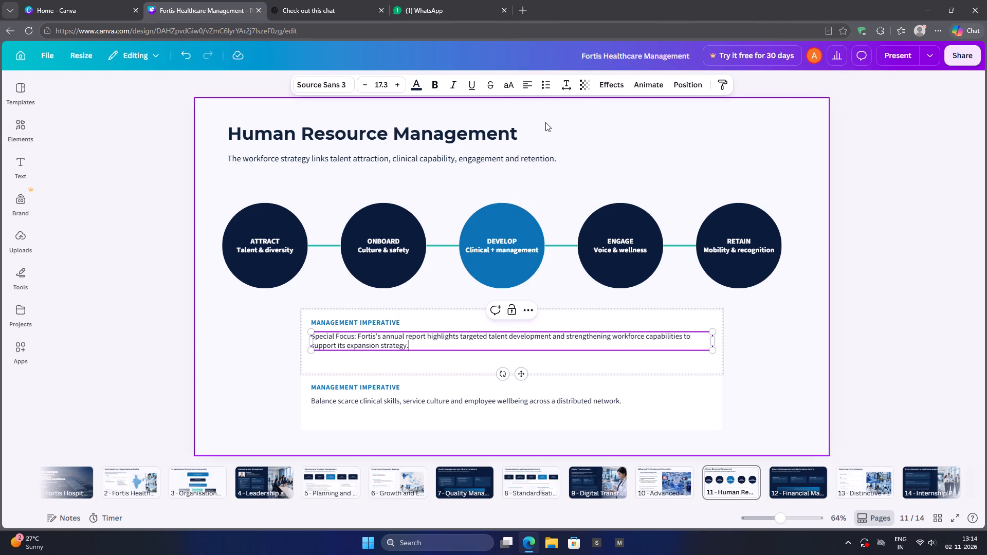